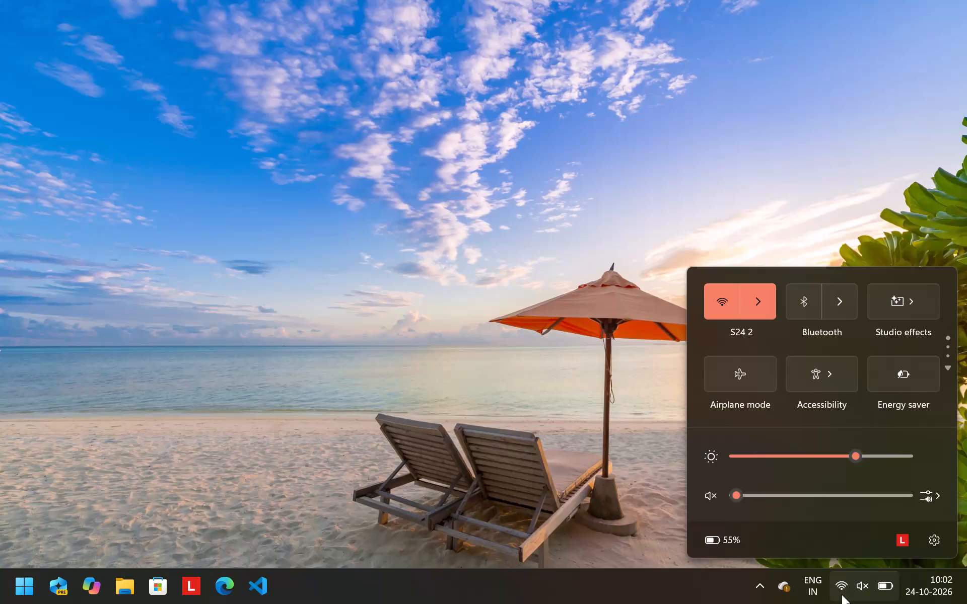
Unmute the system sound and raise the volume to a little under half.
{"action": "left_click", "coordinate": [810, 496]}
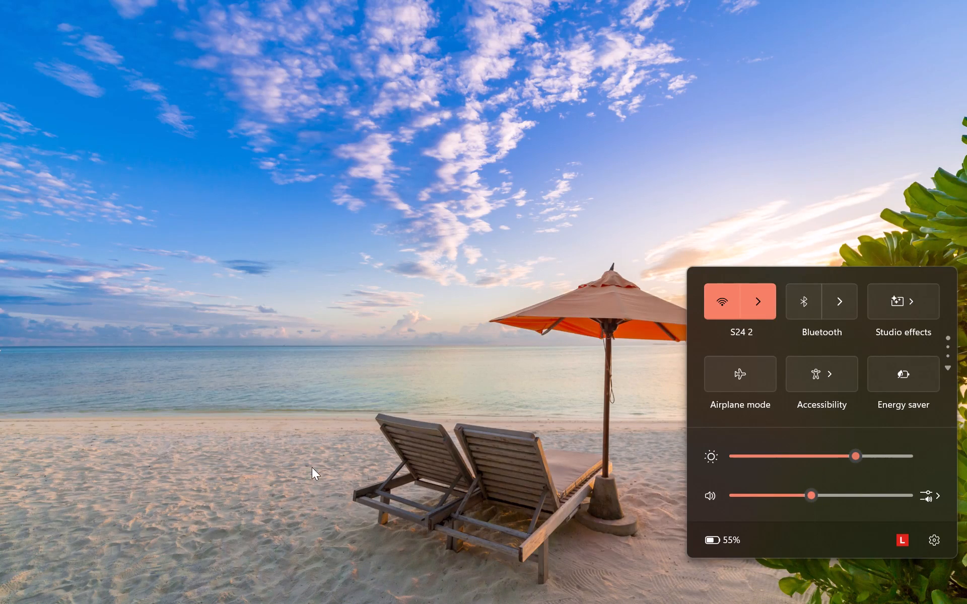
Search for "goo" to launch Google Chrome and open a browser window with the first listed profile.
{"action": "left_click", "coordinate": [19, 592]}
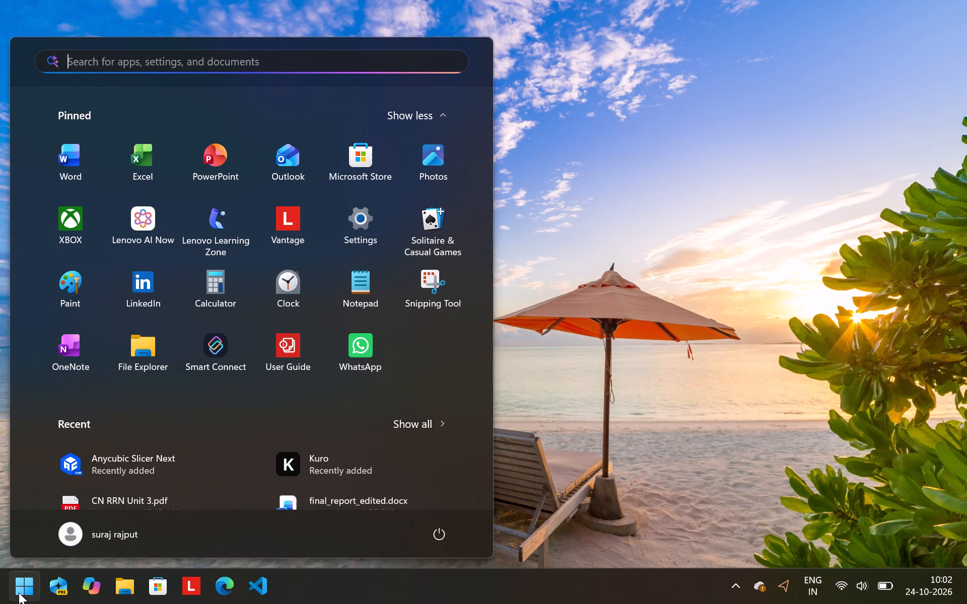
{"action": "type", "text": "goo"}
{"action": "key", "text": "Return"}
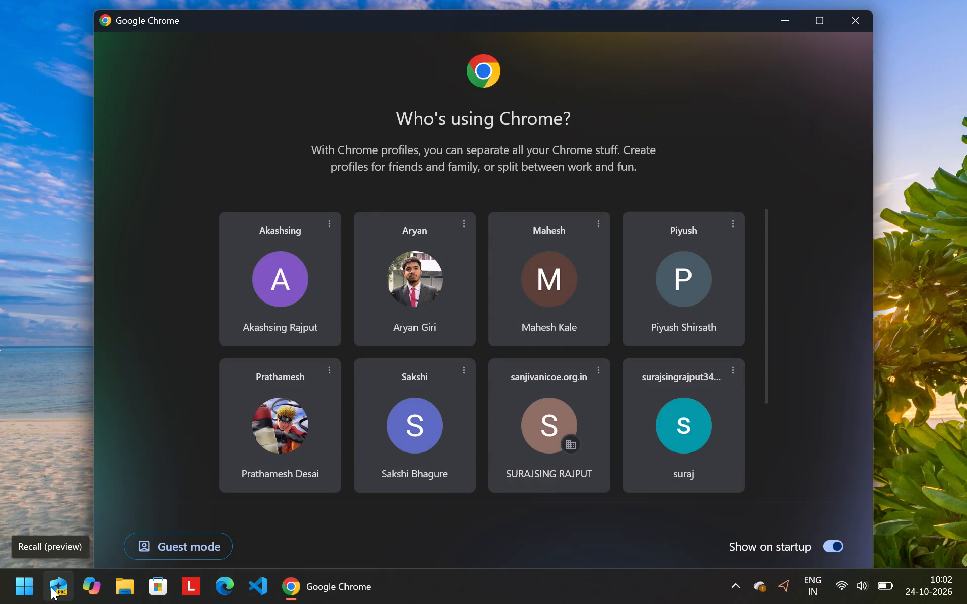
{"action": "left_click", "coordinate": [307, 283]}
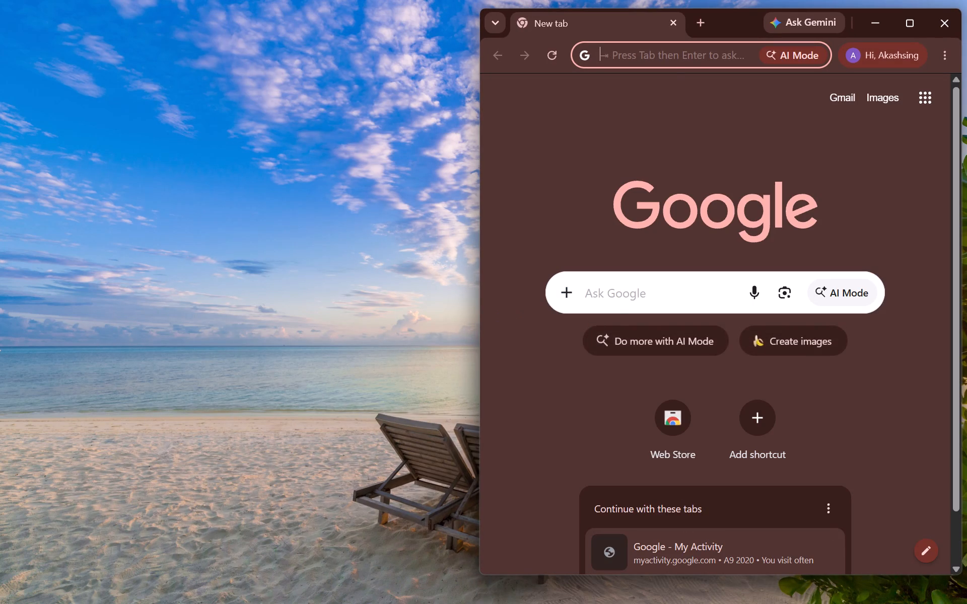
Search Google for tradingview and open the TradingView India website in a maximized window.
{"action": "left_click", "coordinate": [639, 292]}
{"action": "type", "text": "trad"}
{"action": "key", "text": "i"}
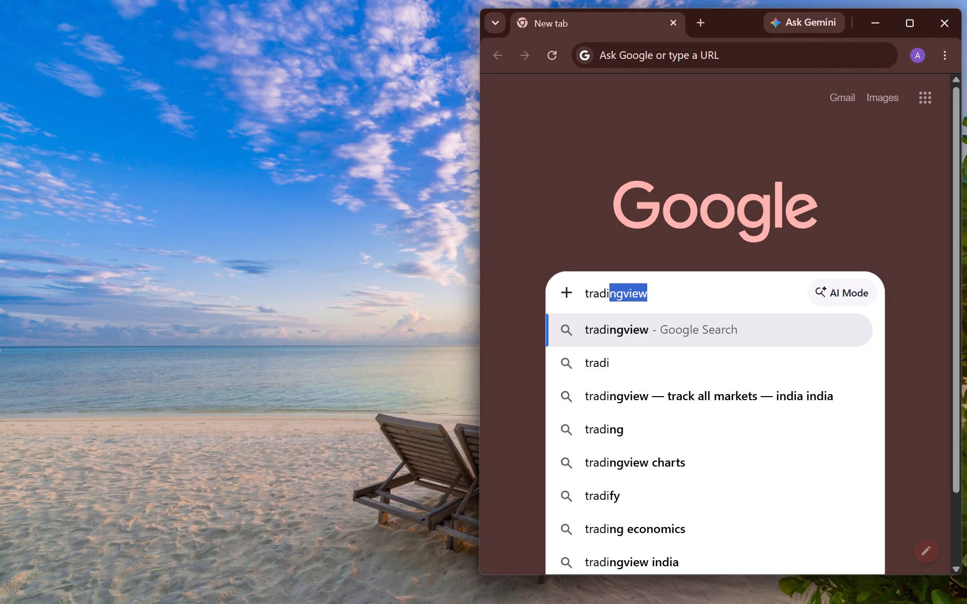
{"action": "key", "text": "Return"}
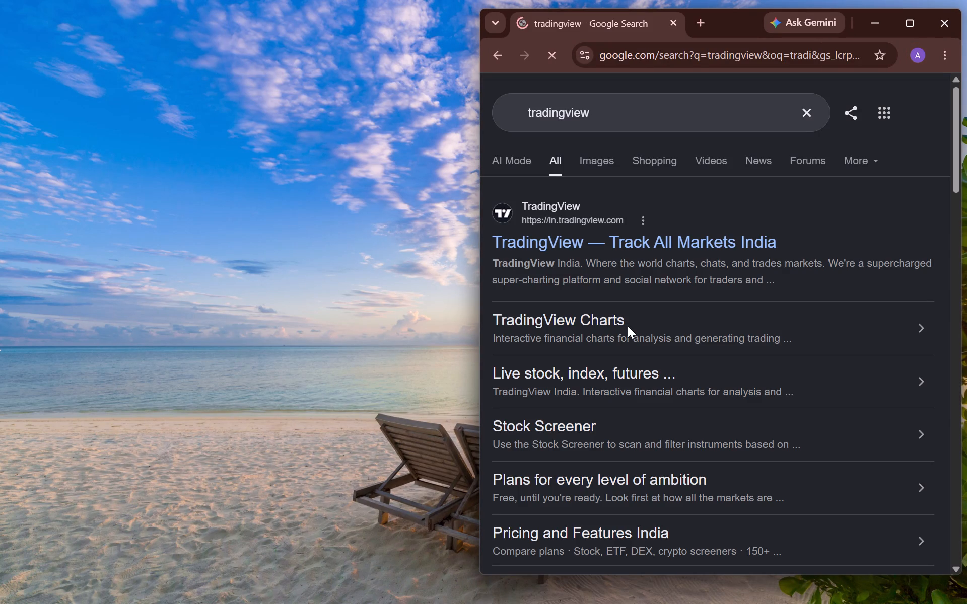
{"action": "left_click", "coordinate": [537, 246]}
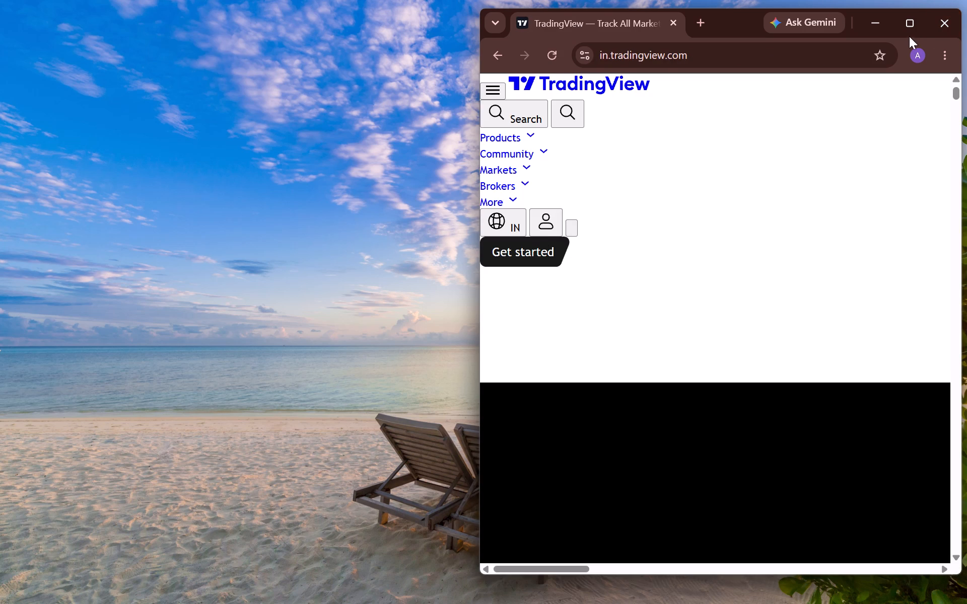
{"action": "left_click", "coordinate": [909, 29]}
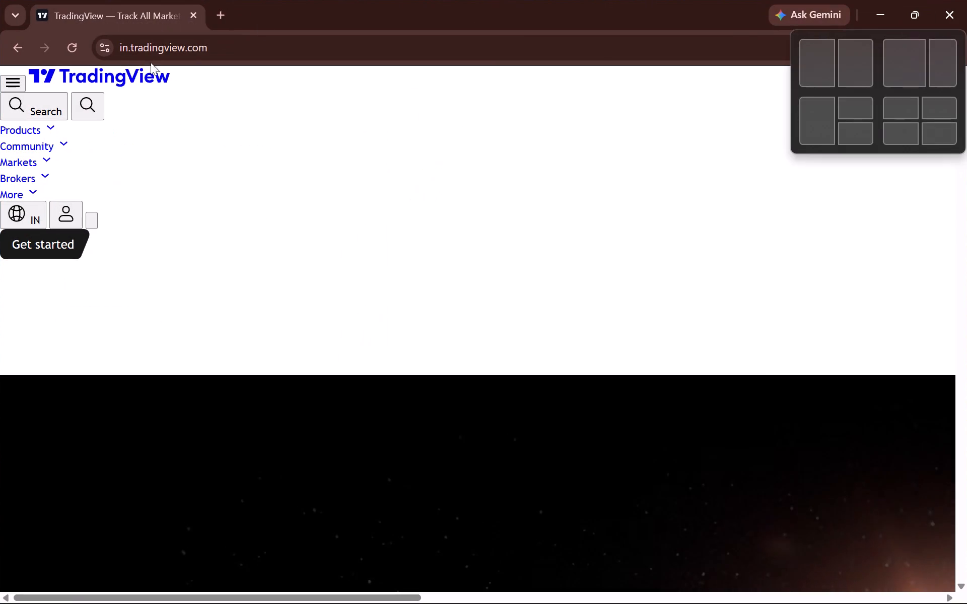
Open the Get started pricing page from the TradingView homepage and look through the subscription plans and their features.
{"action": "scroll", "coordinate": [419, 237], "scroll_direction": "down", "scroll_amount": 9}
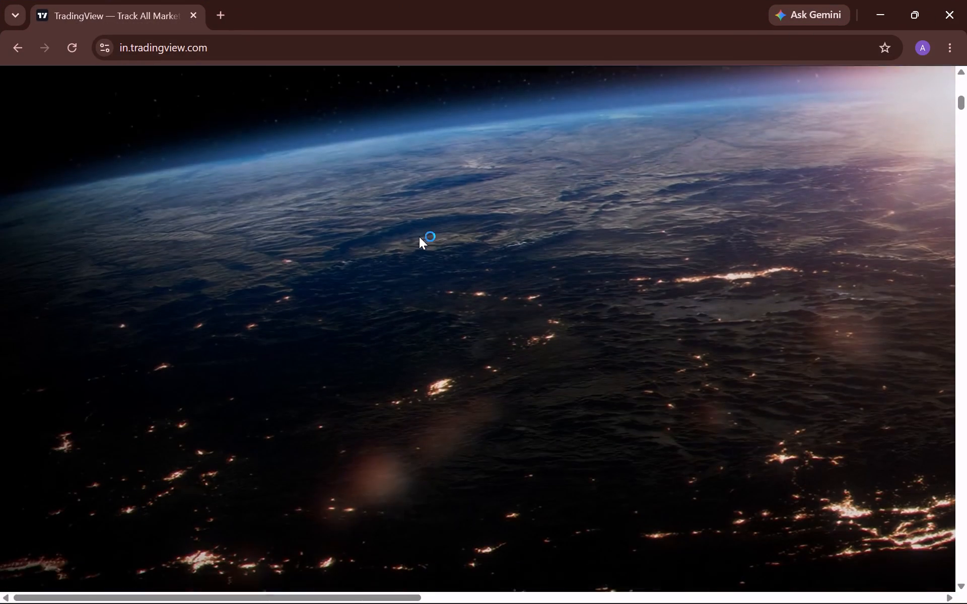
{"action": "scroll", "coordinate": [419, 237], "scroll_direction": "down", "scroll_amount": 5}
{"action": "scroll", "coordinate": [419, 237], "scroll_direction": "up", "scroll_amount": 2}
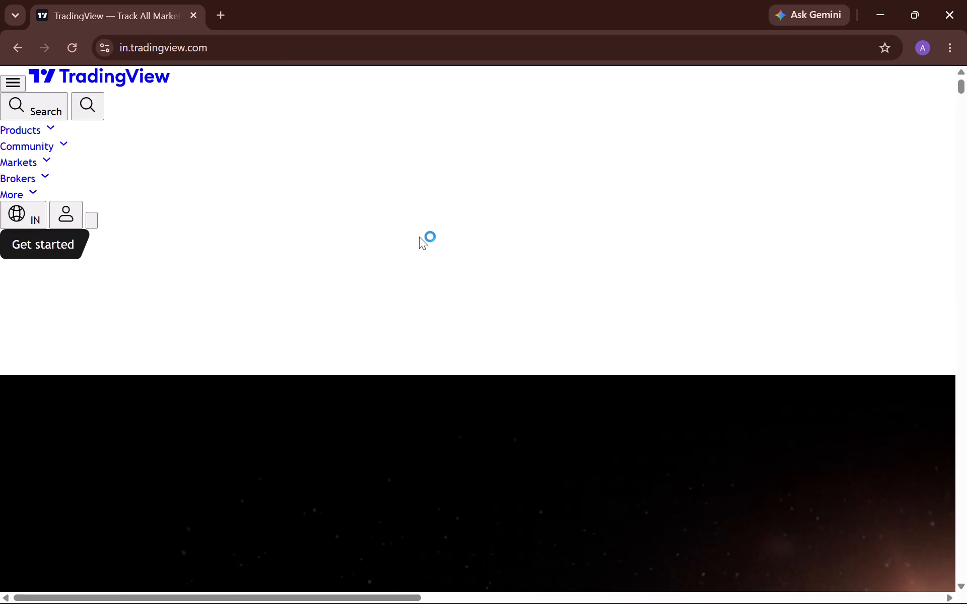
{"action": "left_click", "coordinate": [24, 248]}
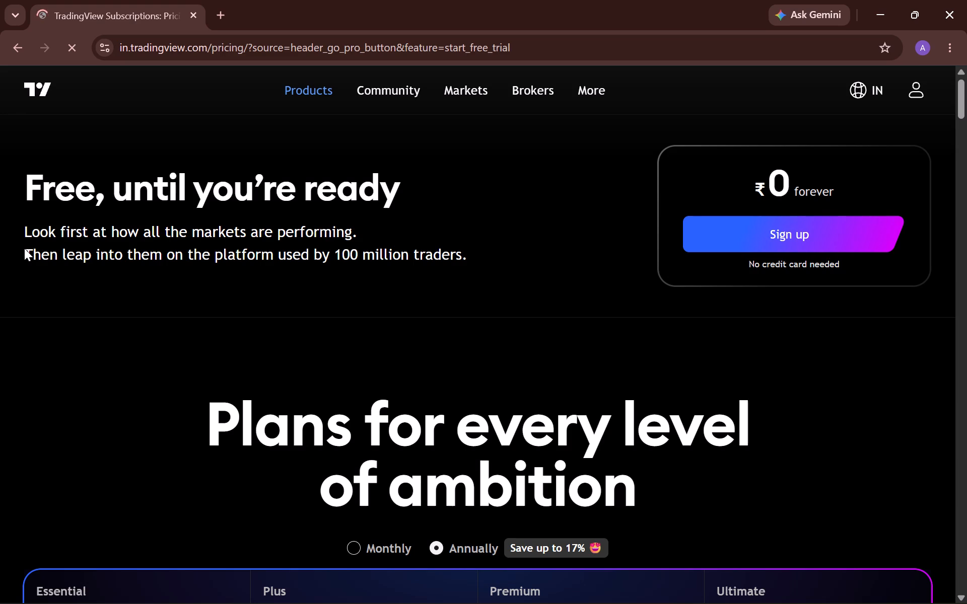
{"action": "scroll", "coordinate": [313, 268], "scroll_direction": "down", "scroll_amount": 7}
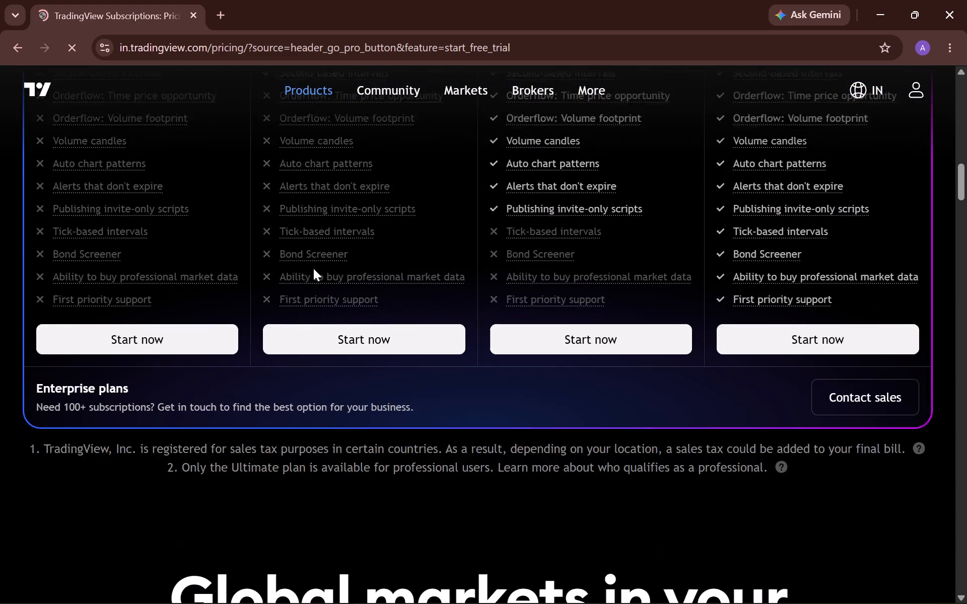
{"action": "scroll", "coordinate": [313, 268], "scroll_direction": "down", "scroll_amount": 6}
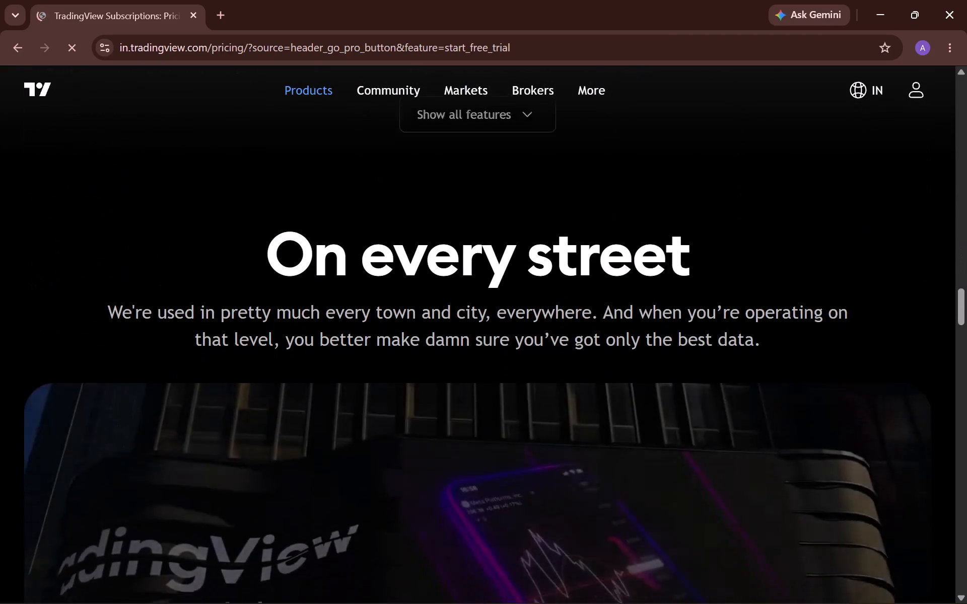
{"action": "scroll", "coordinate": [313, 268], "scroll_direction": "down", "scroll_amount": 2}
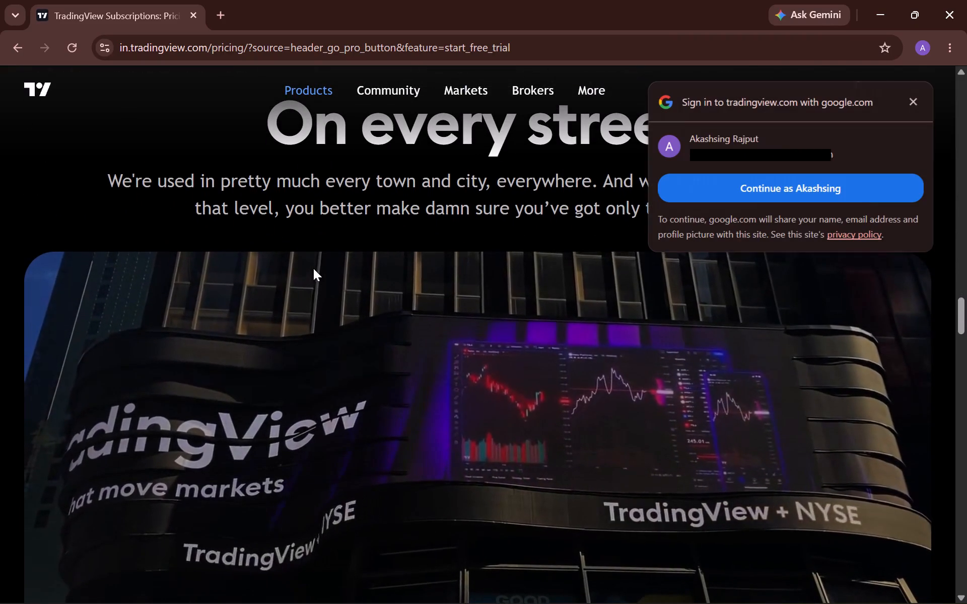
Open the Markets overview page.
{"action": "left_click", "coordinate": [472, 89]}
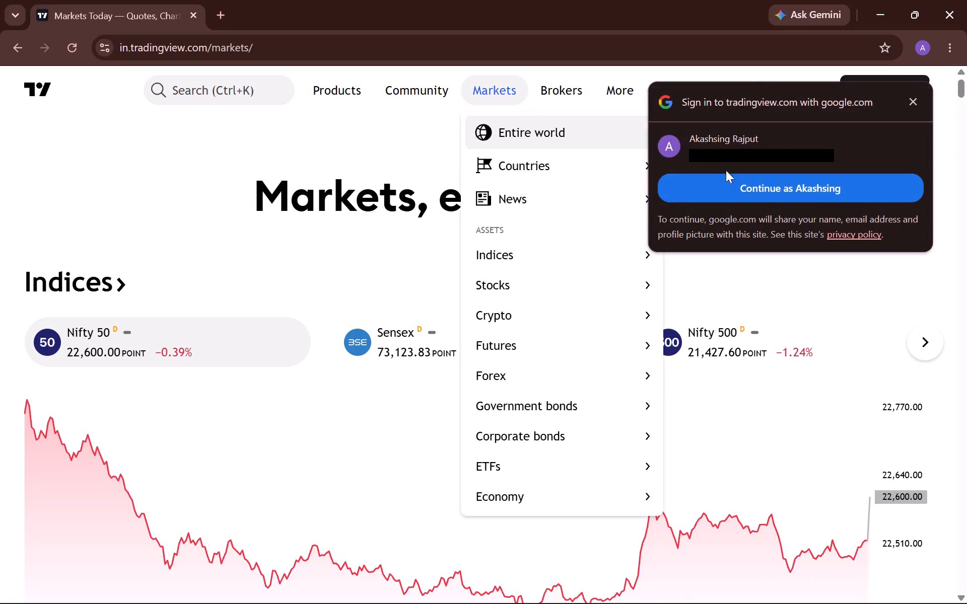
Create the TradingView account with the offered Google account, opting into marketing emails and accepting the Terms of Use and Privacy Policy.
{"action": "left_click", "coordinate": [741, 185]}
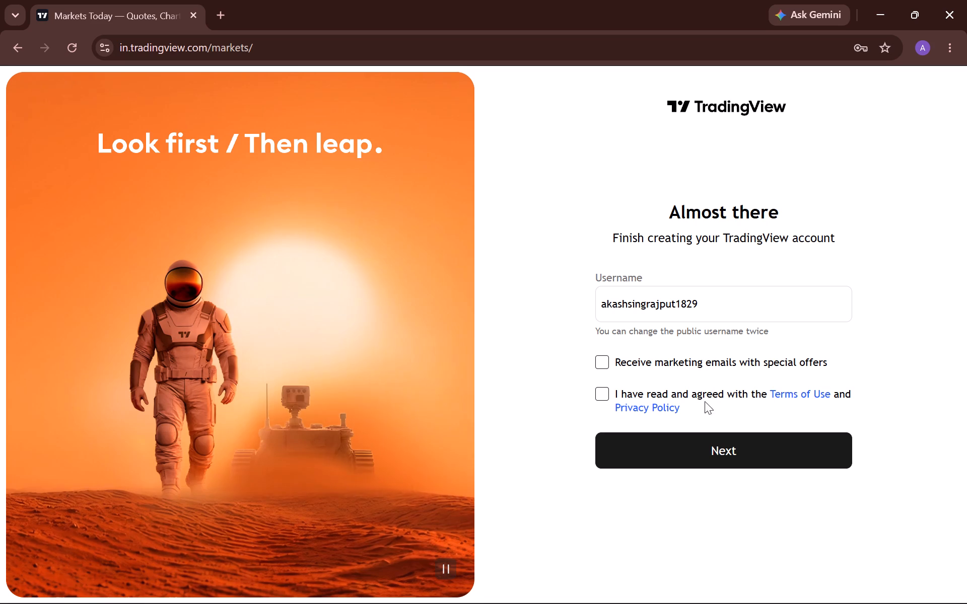
{"action": "left_click", "coordinate": [706, 448]}
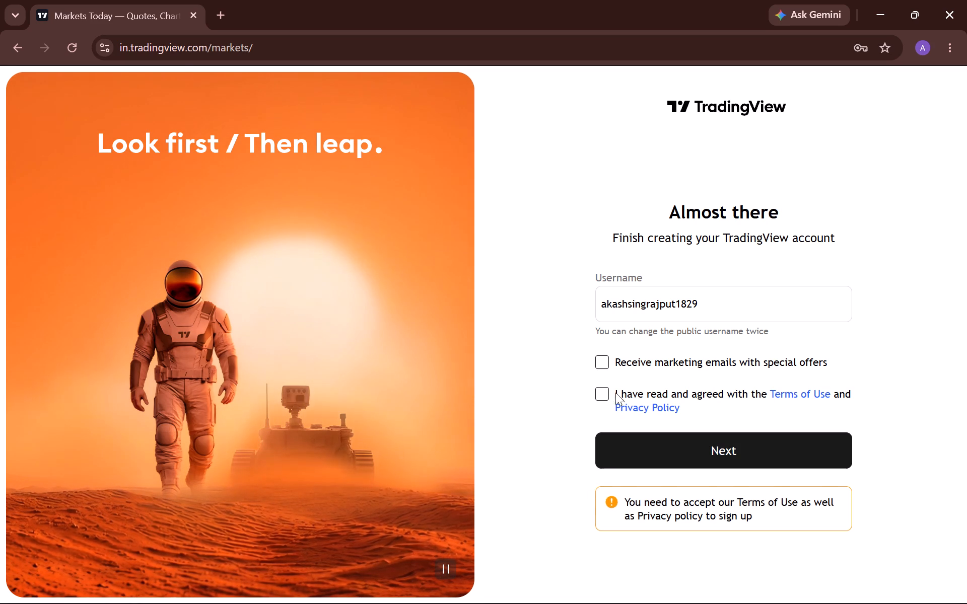
{"action": "left_click", "coordinate": [605, 363]}
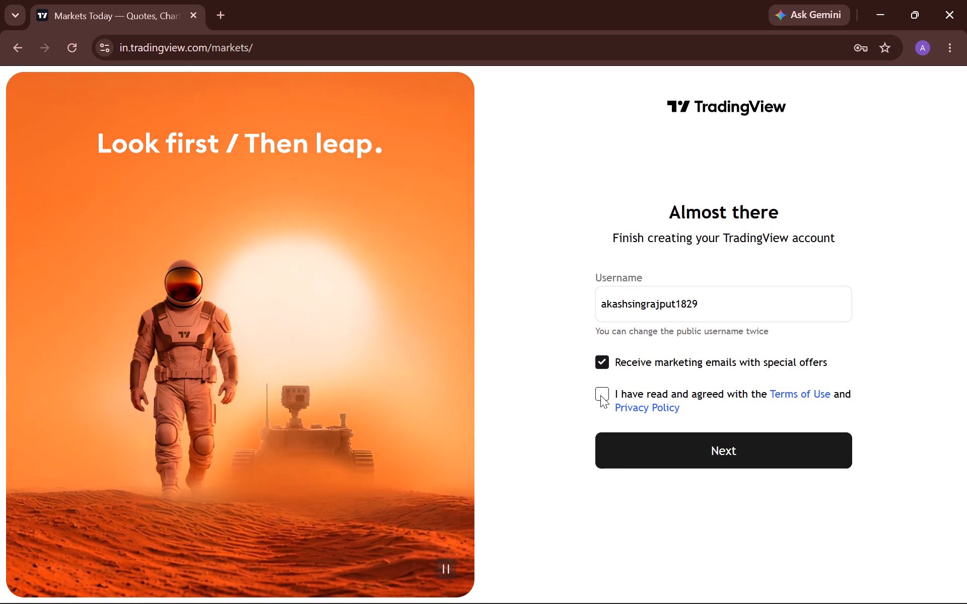
{"action": "left_click", "coordinate": [600, 395]}
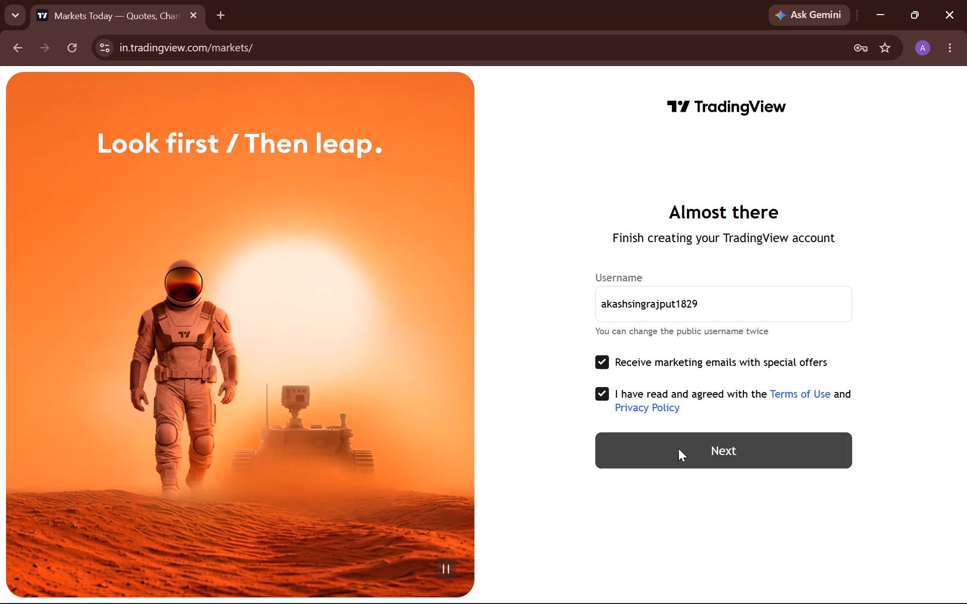
{"action": "left_click", "coordinate": [685, 461]}
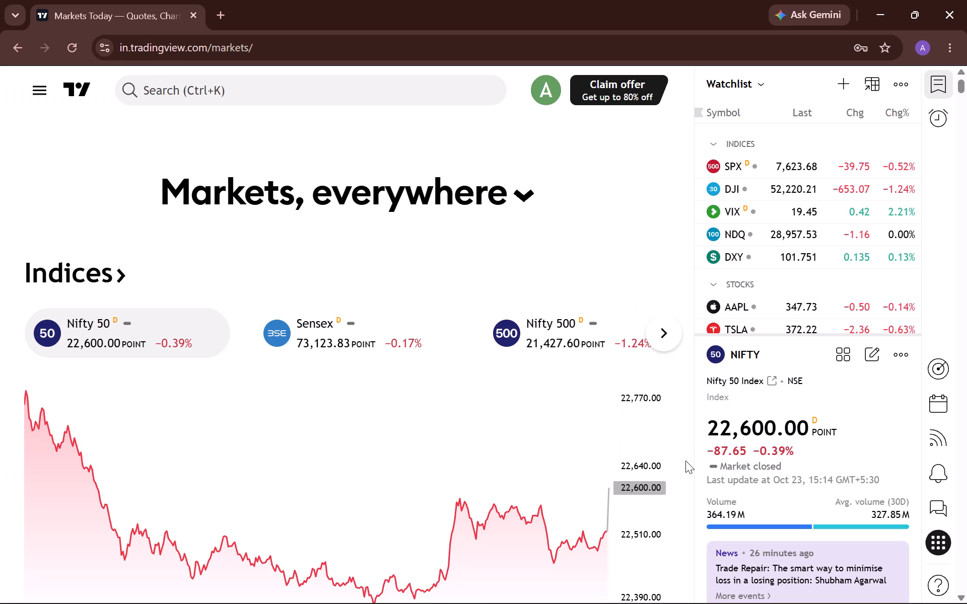
Look through the Markets page from the indices to Indian stocks, including the highest volume, most volatile, gainers and losers lists.
{"action": "scroll", "coordinate": [538, 419], "scroll_direction": "down", "scroll_amount": 2}
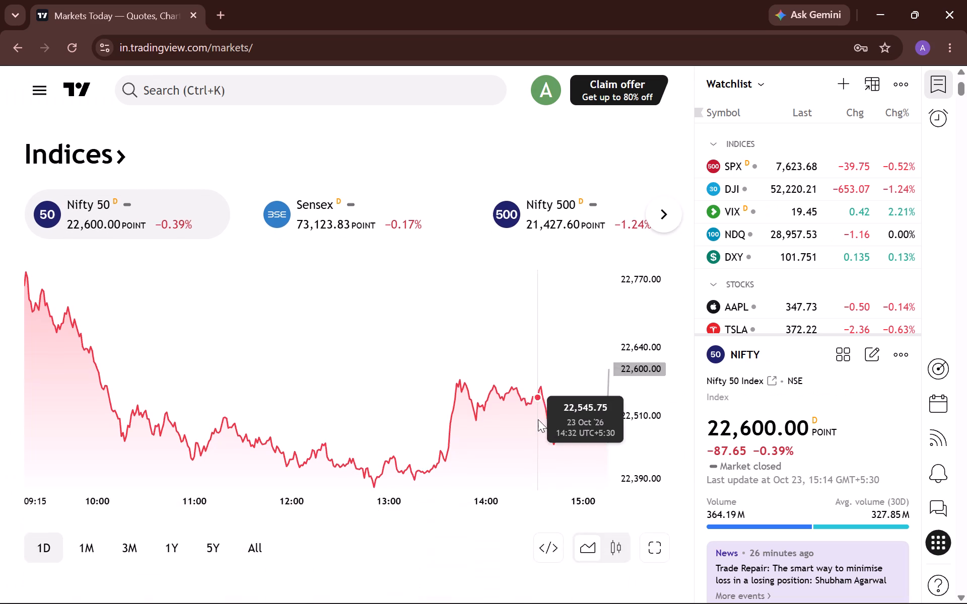
{"action": "scroll", "coordinate": [538, 419], "scroll_direction": "down", "scroll_amount": 7}
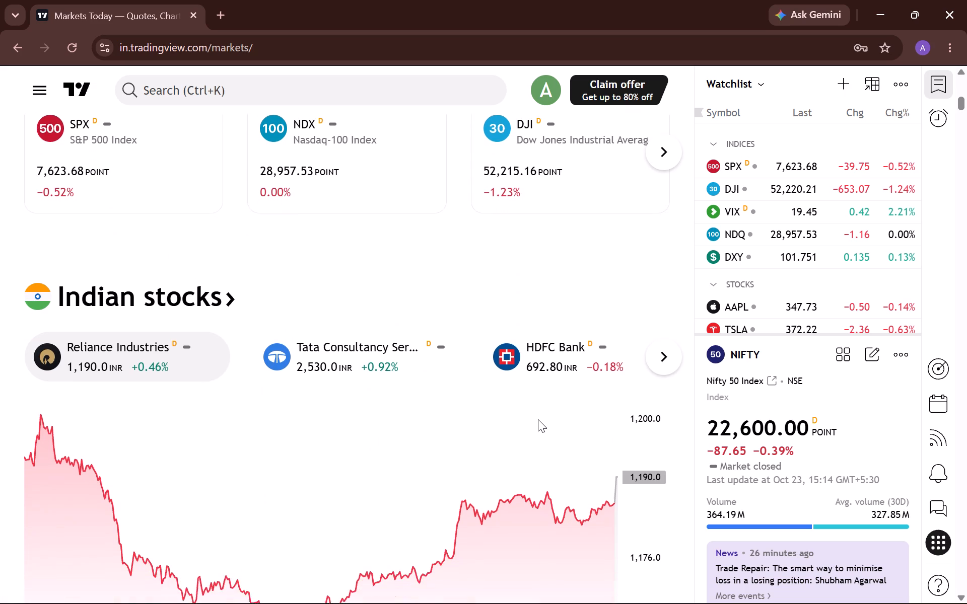
{"action": "scroll", "coordinate": [538, 419], "scroll_direction": "down", "scroll_amount": 6}
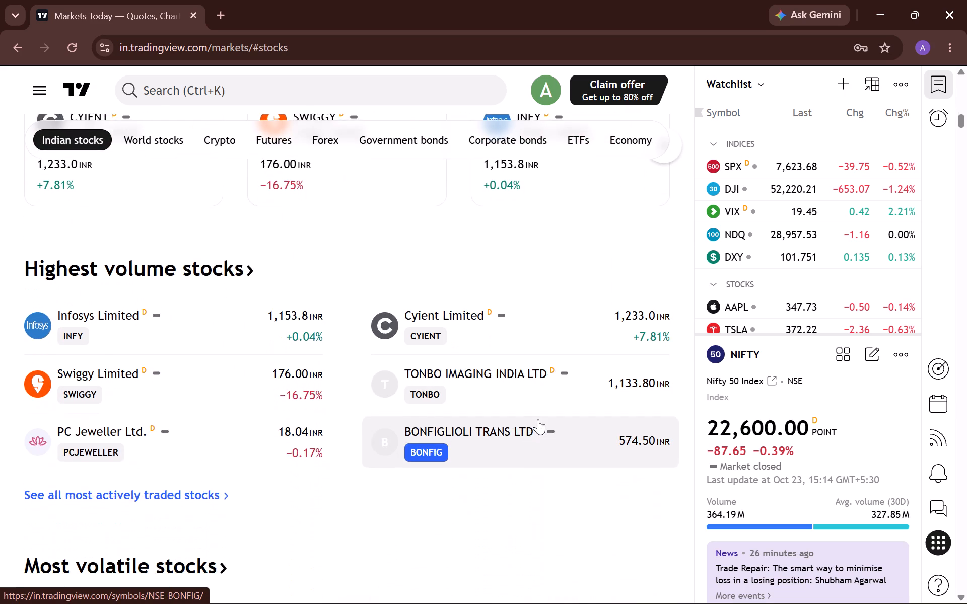
{"action": "scroll", "coordinate": [538, 419], "scroll_direction": "down", "scroll_amount": 5}
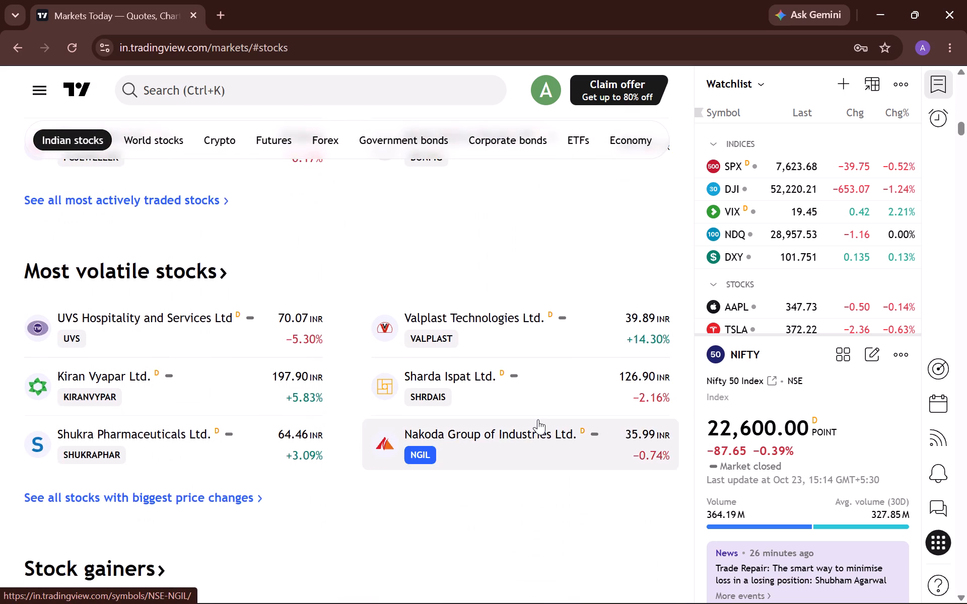
{"action": "scroll", "coordinate": [538, 419], "scroll_direction": "down", "scroll_amount": 4}
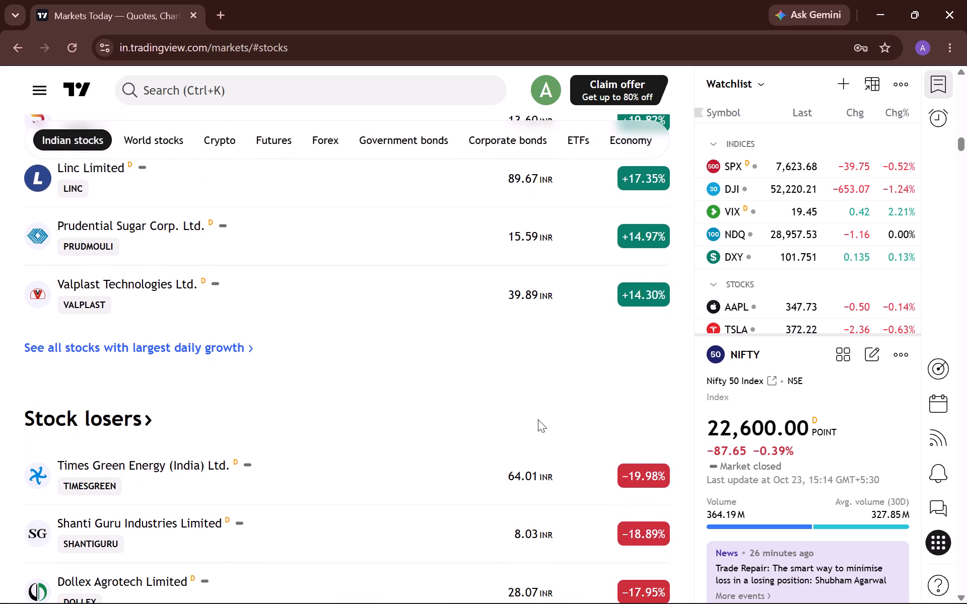
{"action": "scroll", "coordinate": [538, 419], "scroll_direction": "down", "scroll_amount": 4}
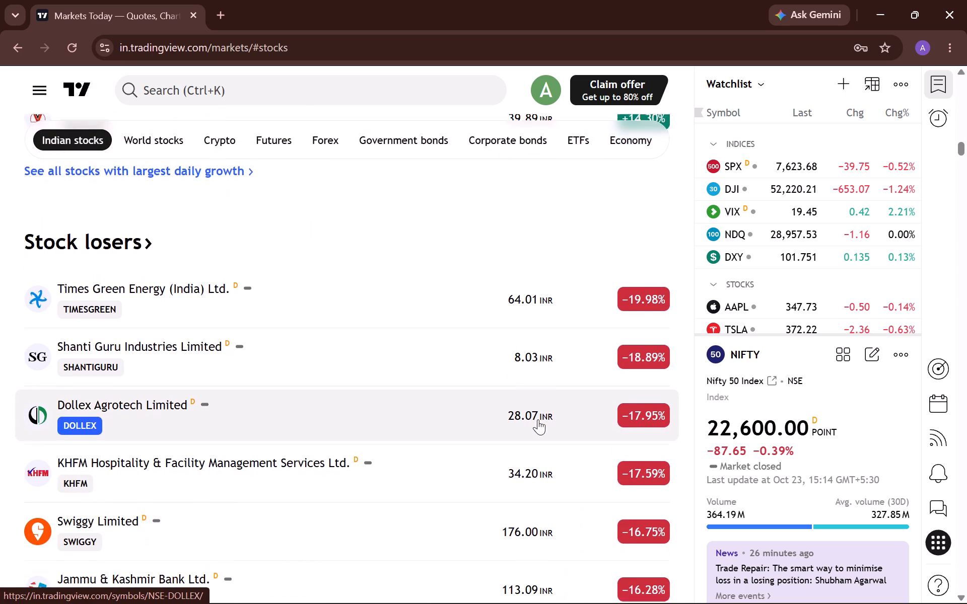
{"action": "scroll", "coordinate": [538, 419], "scroll_direction": "down", "scroll_amount": 1}
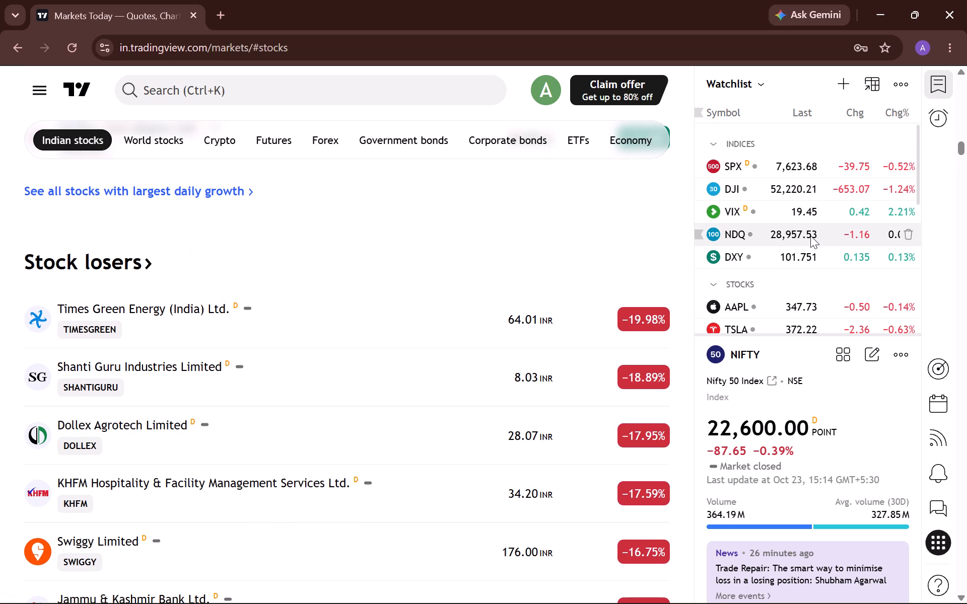
Show the details of the Binance Bitcoin / TetherUS pair from the watchlist's Crypto section.
{"action": "scroll", "coordinate": [810, 236], "scroll_direction": "down", "scroll_amount": 4}
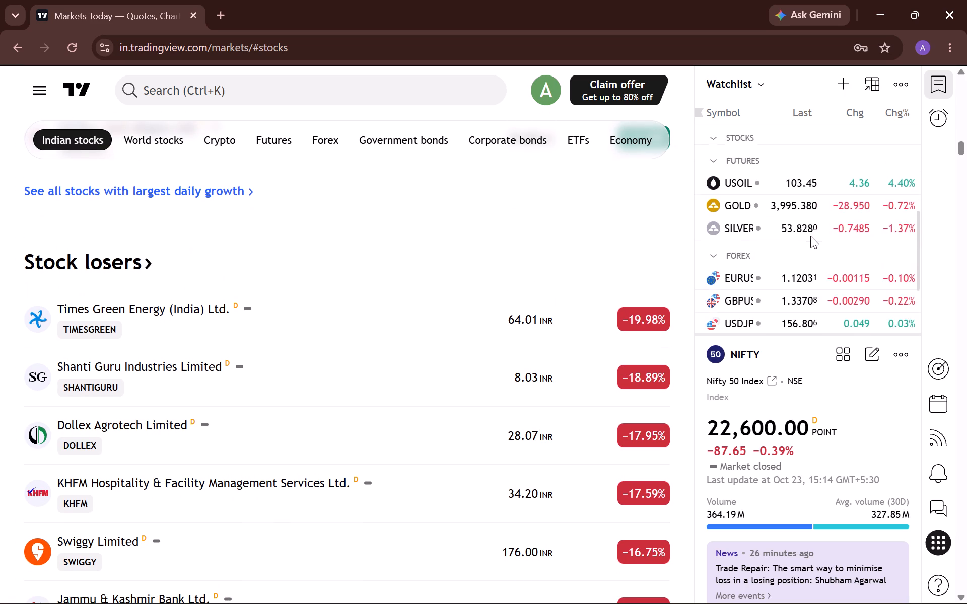
{"action": "scroll", "coordinate": [810, 236], "scroll_direction": "down", "scroll_amount": 2}
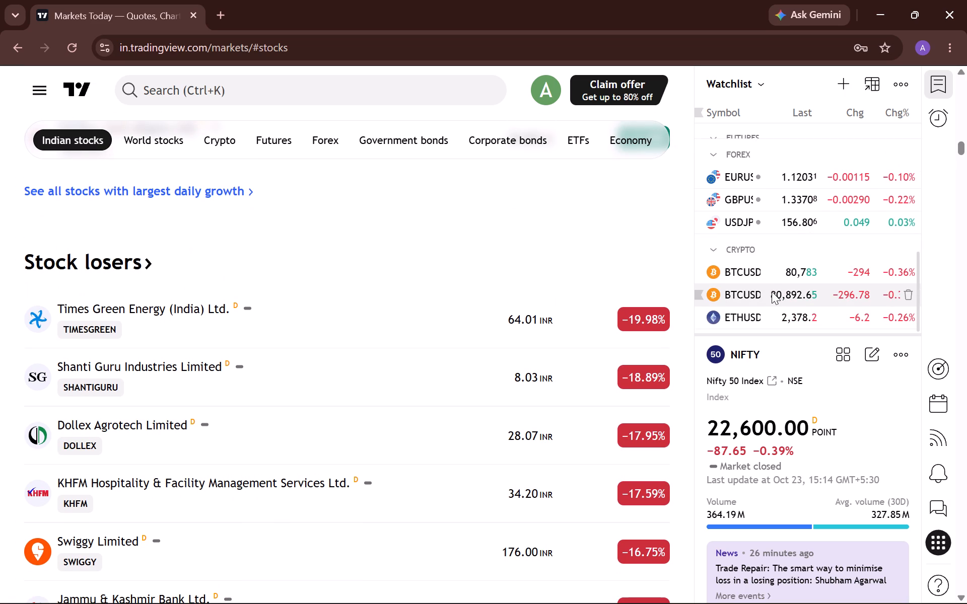
{"action": "left_click", "coordinate": [771, 292]}
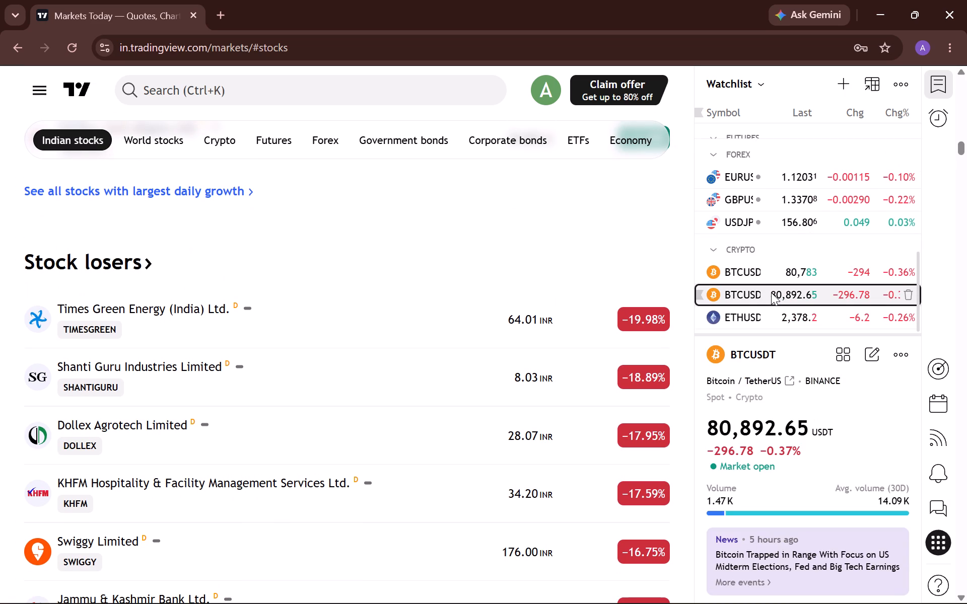
{"action": "double_click", "coordinate": [771, 292]}
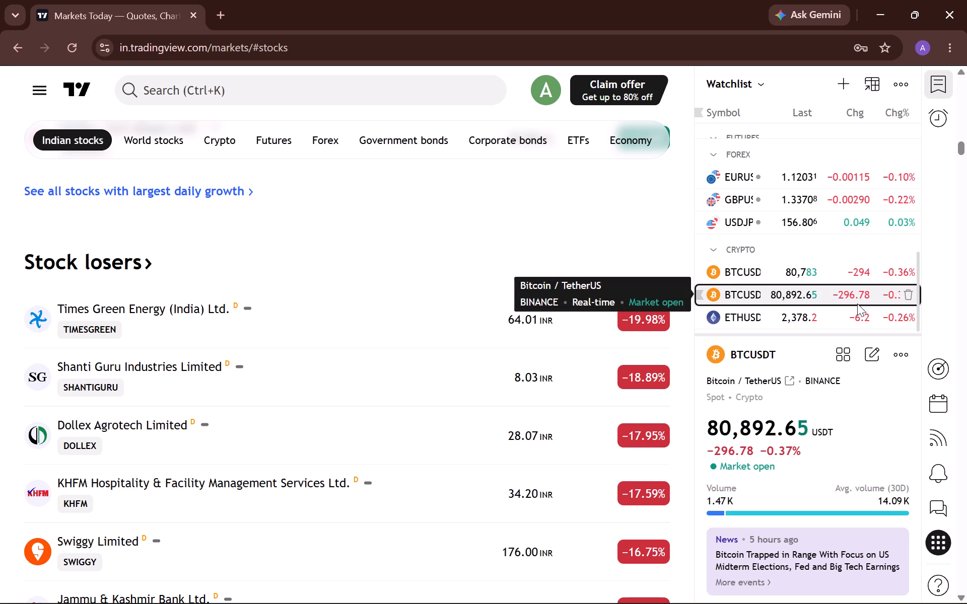
{"action": "left_click", "coordinate": [710, 299]}
{"action": "left_click", "coordinate": [718, 295]}
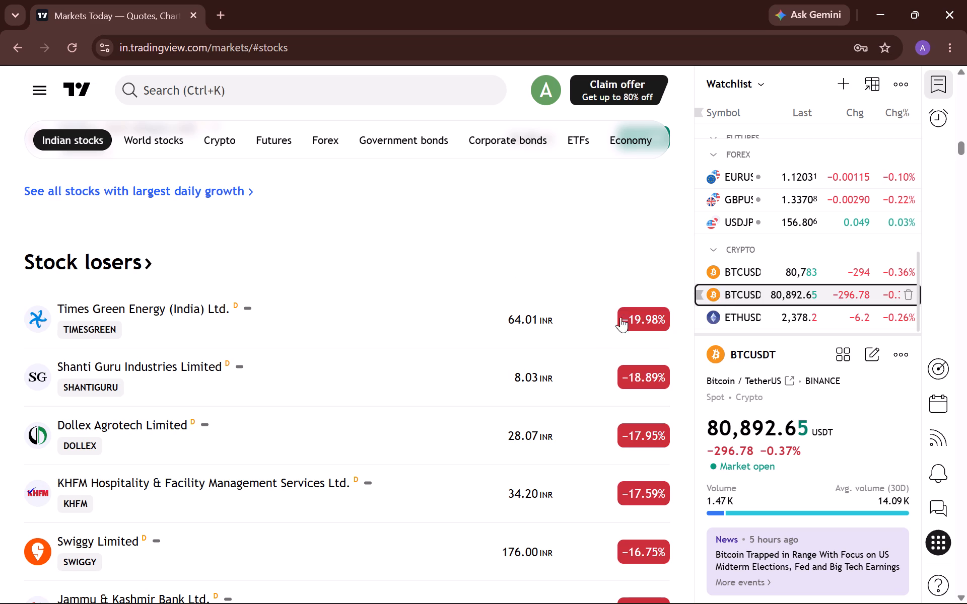
Return to the Indices section, go through its index cards to the end, and open the full list of all indices.
{"action": "scroll", "coordinate": [546, 372], "scroll_direction": "up", "scroll_amount": 16}
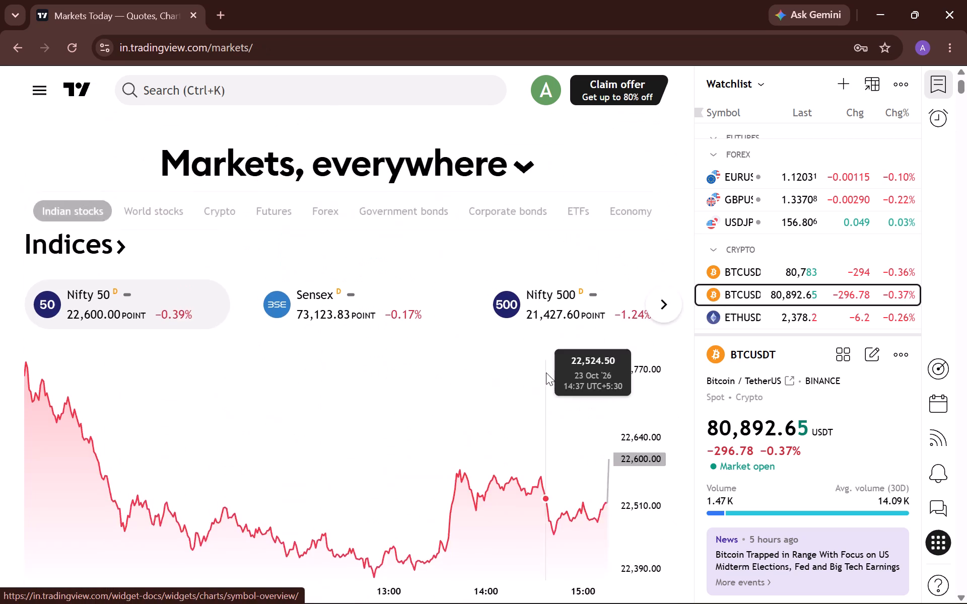
{"action": "scroll", "coordinate": [546, 372], "scroll_direction": "down", "scroll_amount": 5}
{"action": "scroll", "coordinate": [546, 372], "scroll_direction": "left", "scroll_amount": 1}
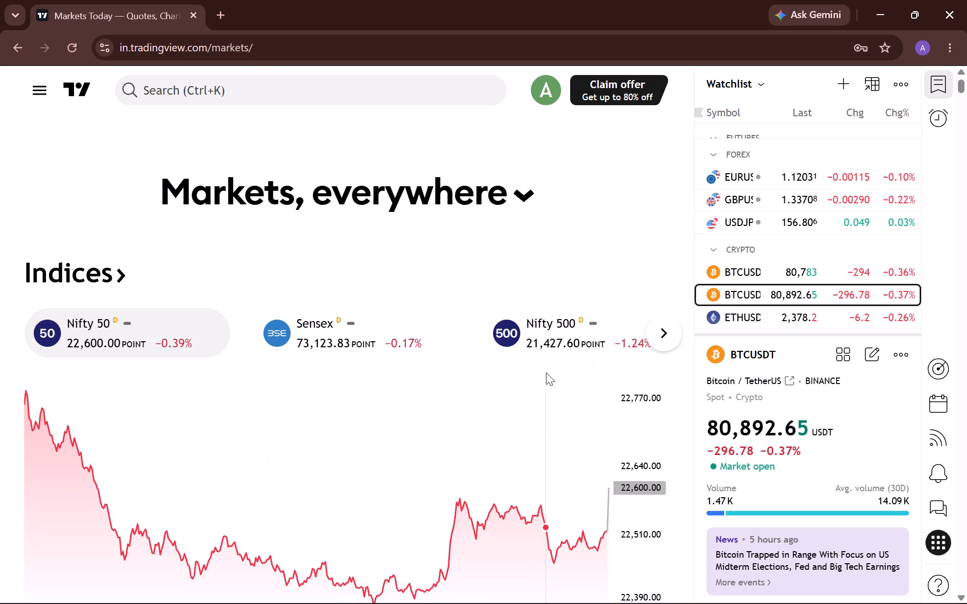
{"action": "scroll", "coordinate": [230, 248], "scroll_direction": "down", "scroll_amount": 1}
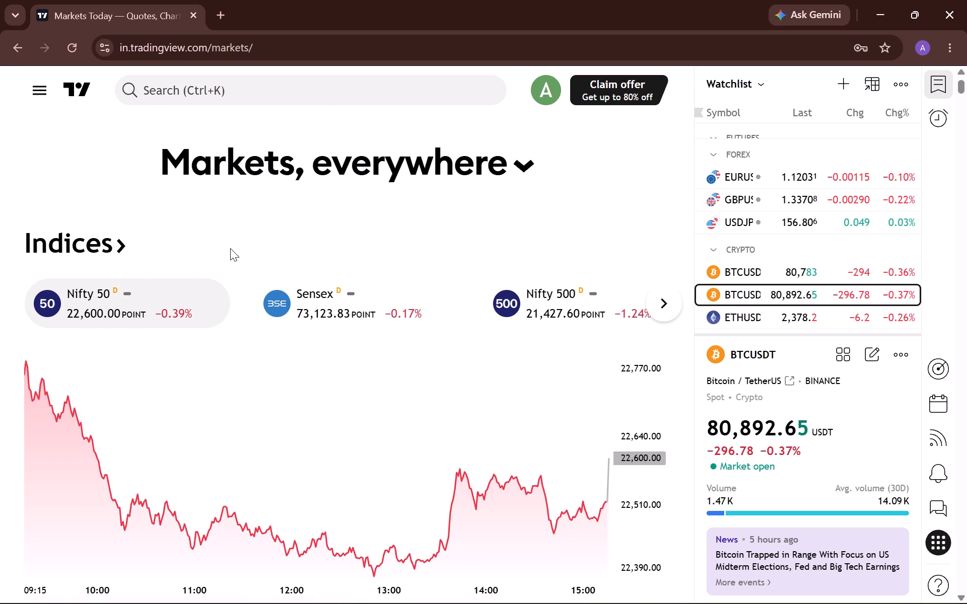
{"action": "scroll", "coordinate": [230, 248], "scroll_direction": "down", "scroll_amount": 3}
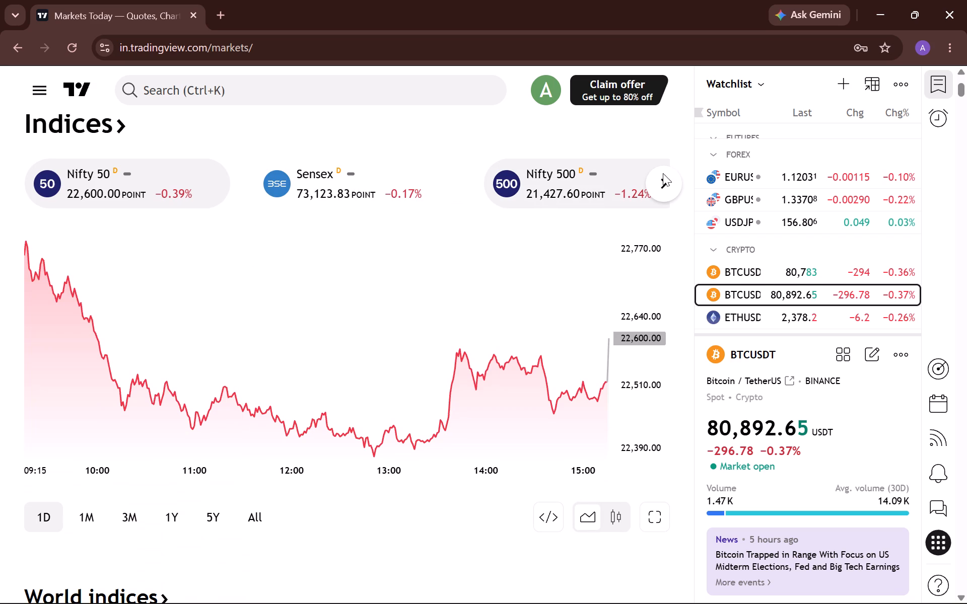
{"action": "left_click", "coordinate": [664, 182]}
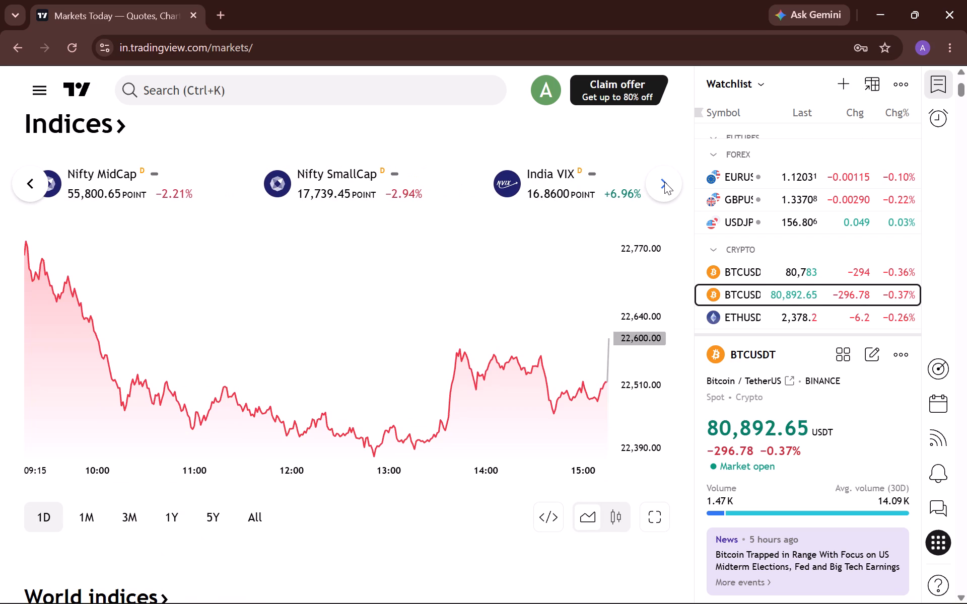
{"action": "left_click", "coordinate": [664, 182]}
{"action": "left_click", "coordinate": [664, 182]}
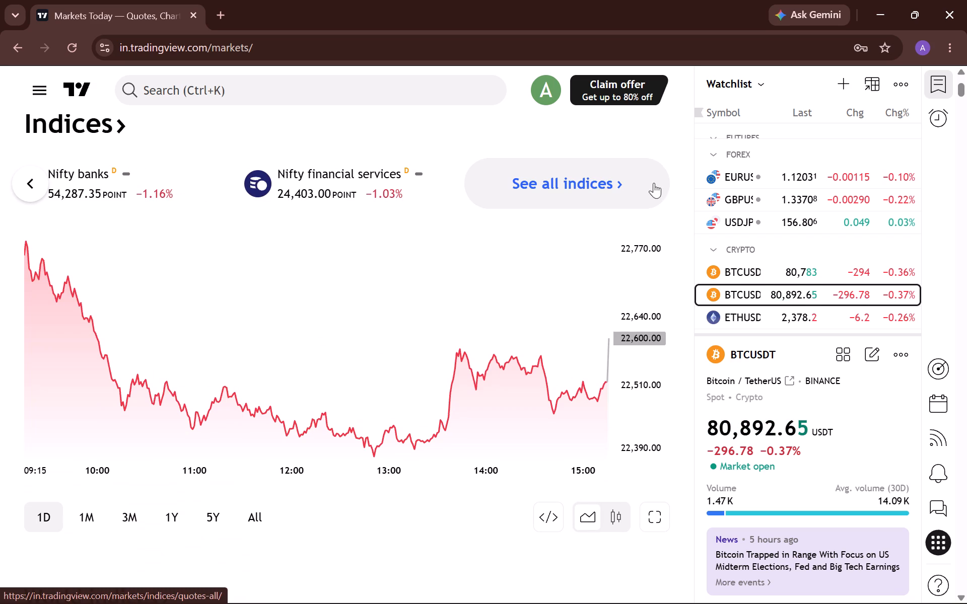
{"action": "left_click", "coordinate": [597, 188]}
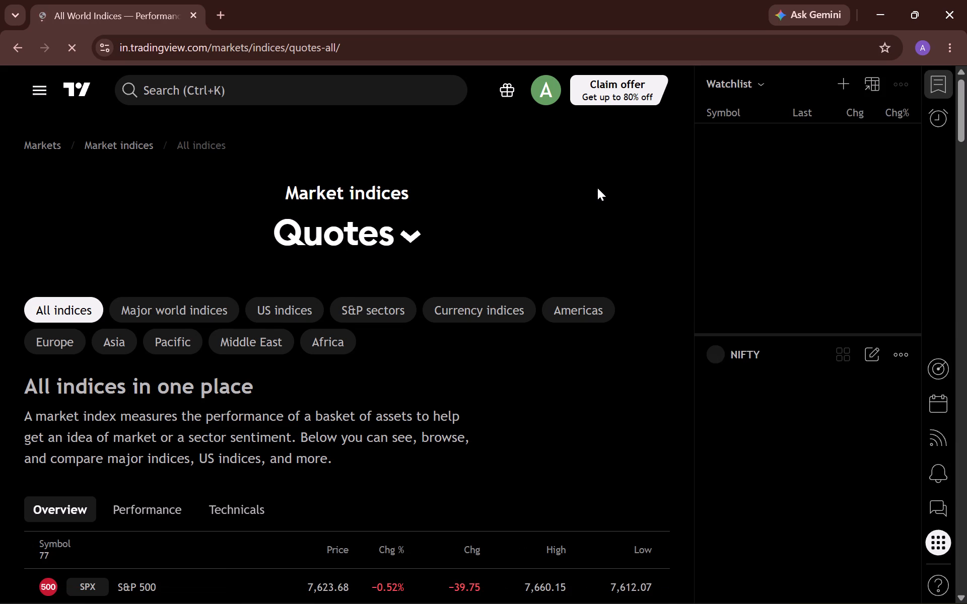
Look through the table of all market indices, reading down from the S&P 500 past the Asian, European and Latin American entries.
{"action": "scroll", "coordinate": [320, 303], "scroll_direction": "down", "scroll_amount": 2}
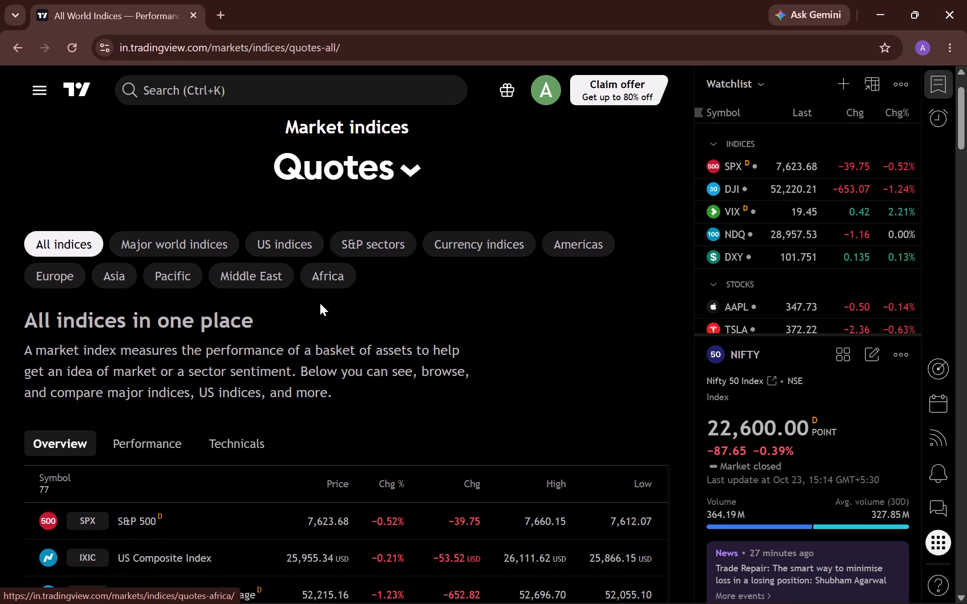
{"action": "scroll", "coordinate": [320, 303], "scroll_direction": "down", "scroll_amount": 5}
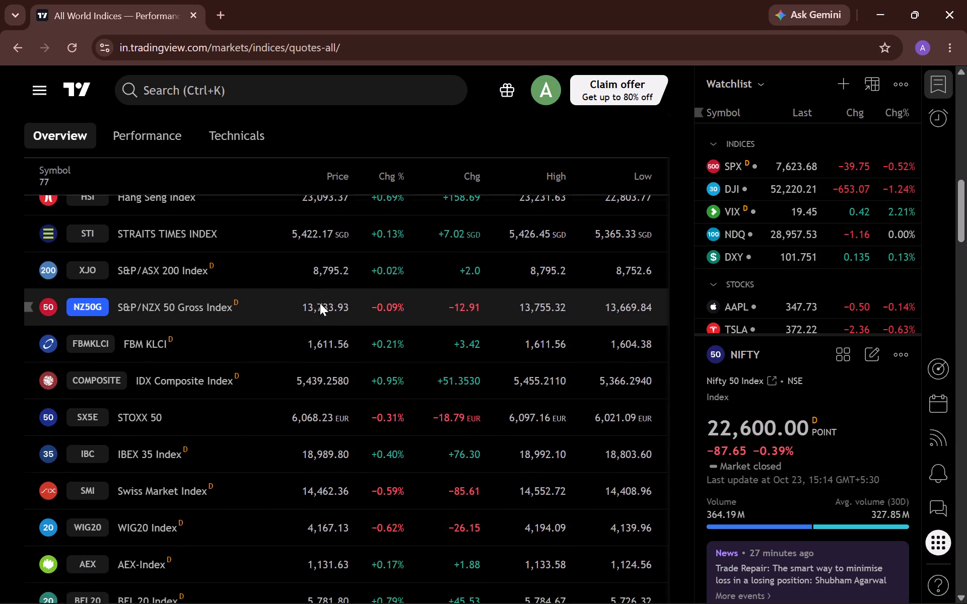
{"action": "scroll", "coordinate": [320, 303], "scroll_direction": "down", "scroll_amount": 6}
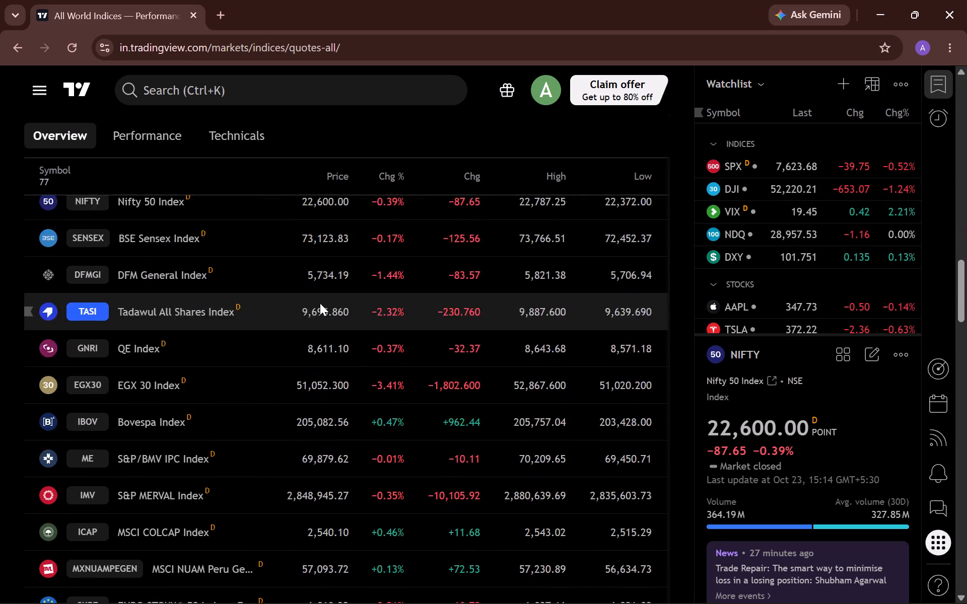
{"action": "scroll", "coordinate": [320, 303], "scroll_direction": "down", "scroll_amount": 4}
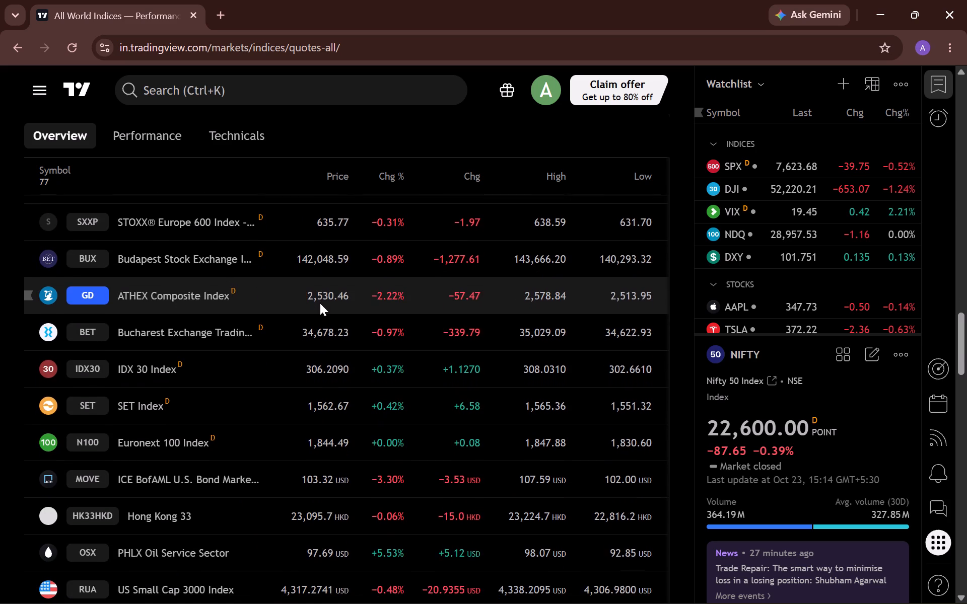
{"action": "scroll", "coordinate": [320, 303], "scroll_direction": "down", "scroll_amount": 2}
Show the details of the Binance Bitcoin / TetherUS pair from the watchlist's Crypto section.
{"action": "scroll", "coordinate": [844, 218], "scroll_direction": "down", "scroll_amount": 1}
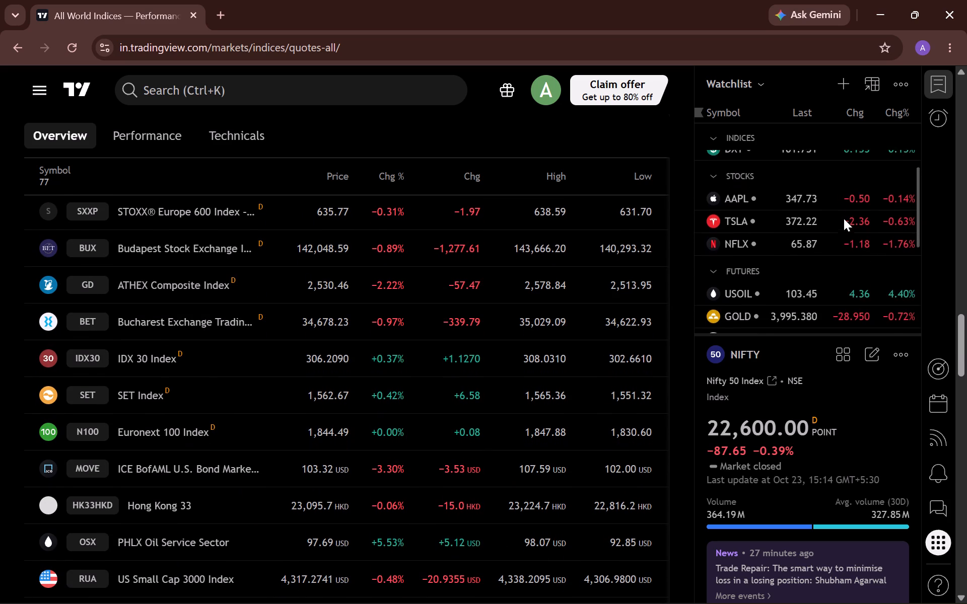
{"action": "scroll", "coordinate": [844, 218], "scroll_direction": "down", "scroll_amount": 5}
{"action": "left_click", "coordinate": [774, 299]}
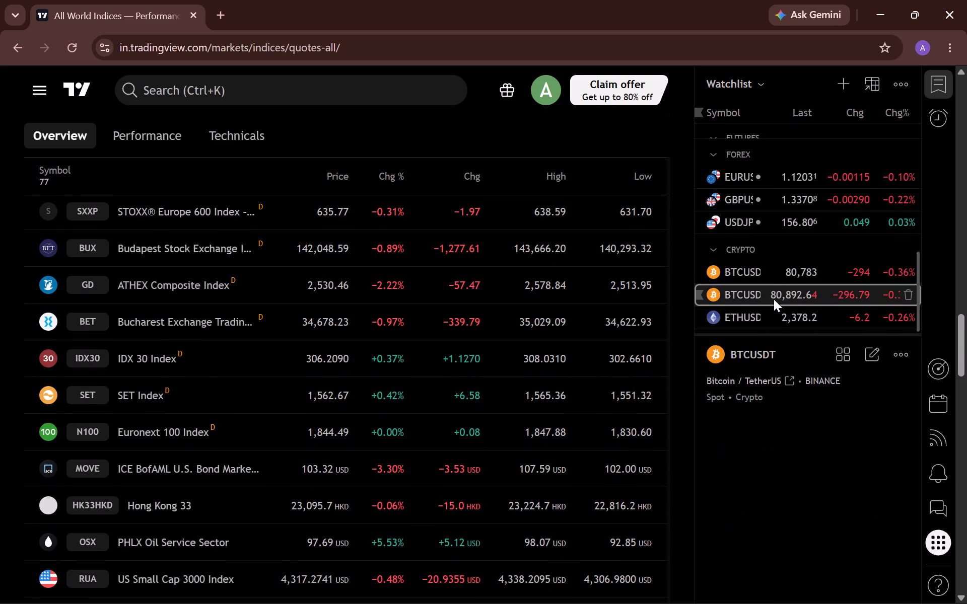
Examine the Bitcoin / TetherUS details, covering volume, news, key stats, performance, seasonals and technicals, ending back at the price.
{"action": "scroll", "coordinate": [884, 420], "scroll_direction": "down", "scroll_amount": 2}
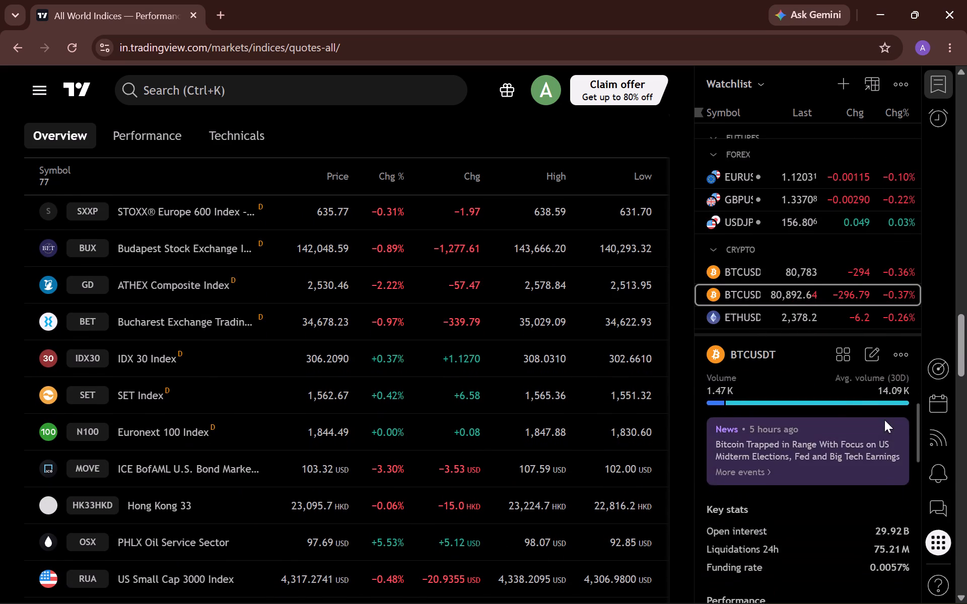
{"action": "scroll", "coordinate": [884, 420], "scroll_direction": "down", "scroll_amount": 4}
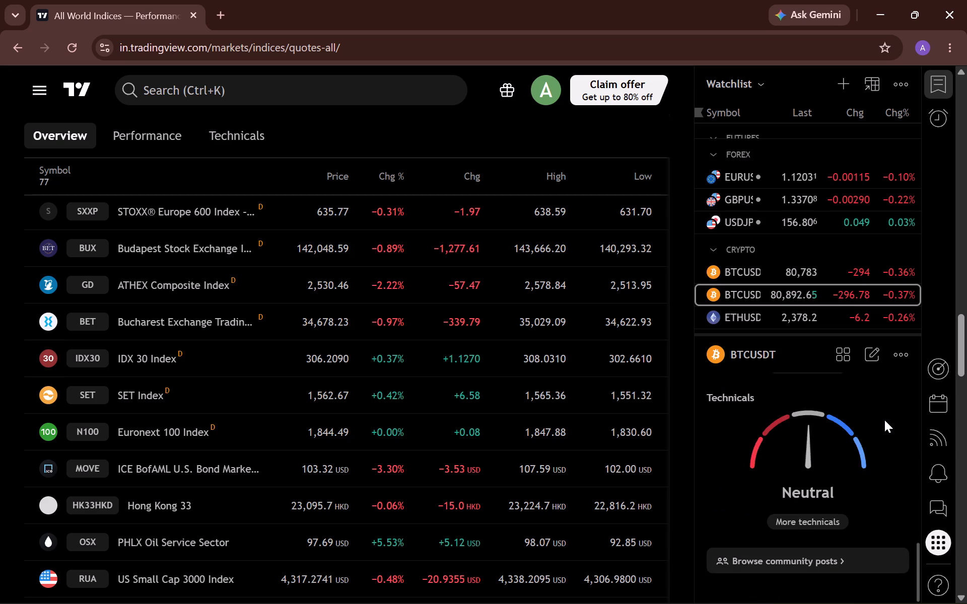
{"action": "scroll", "coordinate": [823, 435], "scroll_direction": "up", "scroll_amount": 1}
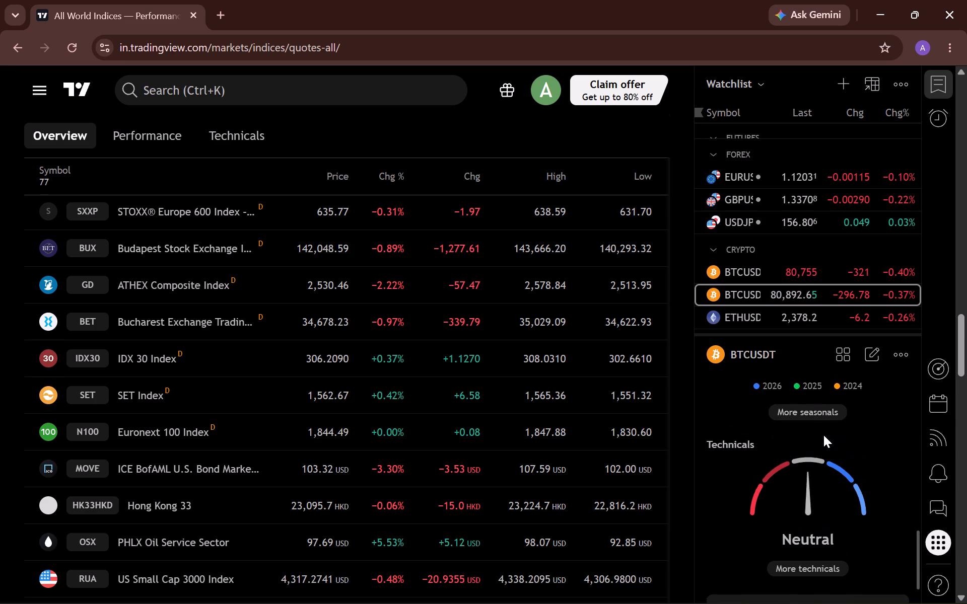
{"action": "scroll", "coordinate": [823, 435], "scroll_direction": "up", "scroll_amount": 1}
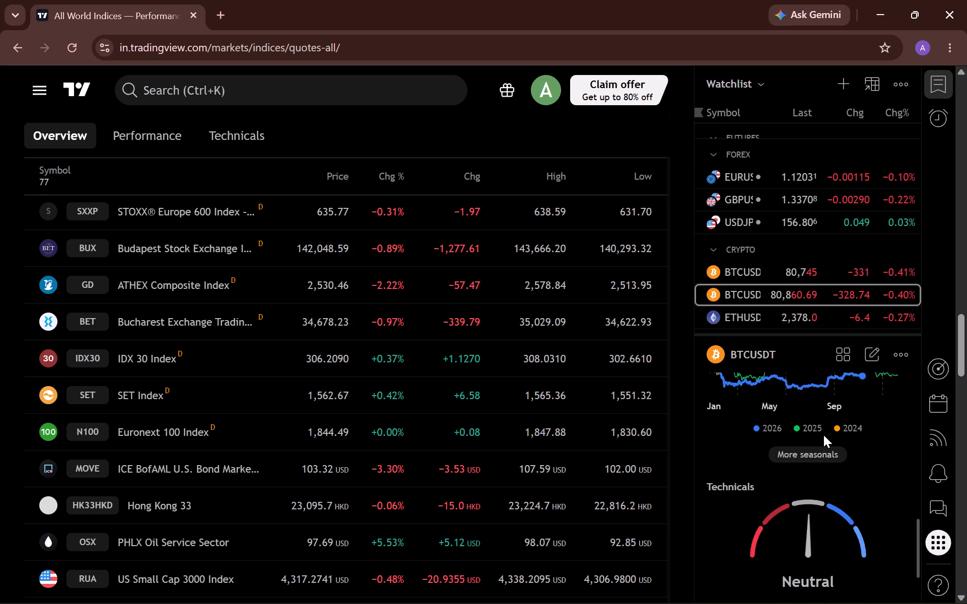
{"action": "scroll", "coordinate": [823, 435], "scroll_direction": "up", "scroll_amount": 3}
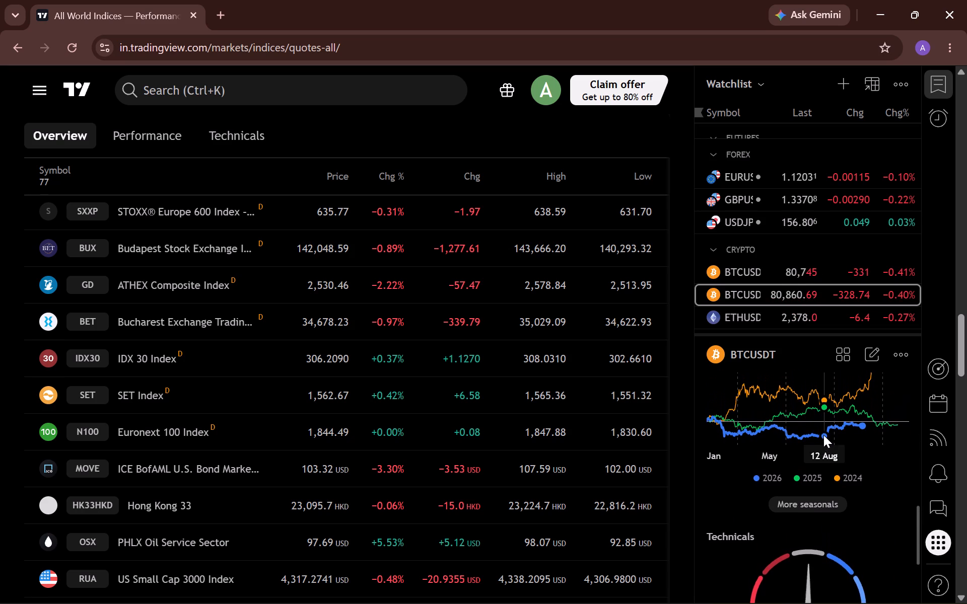
{"action": "scroll", "coordinate": [823, 435], "scroll_direction": "up", "scroll_amount": 2}
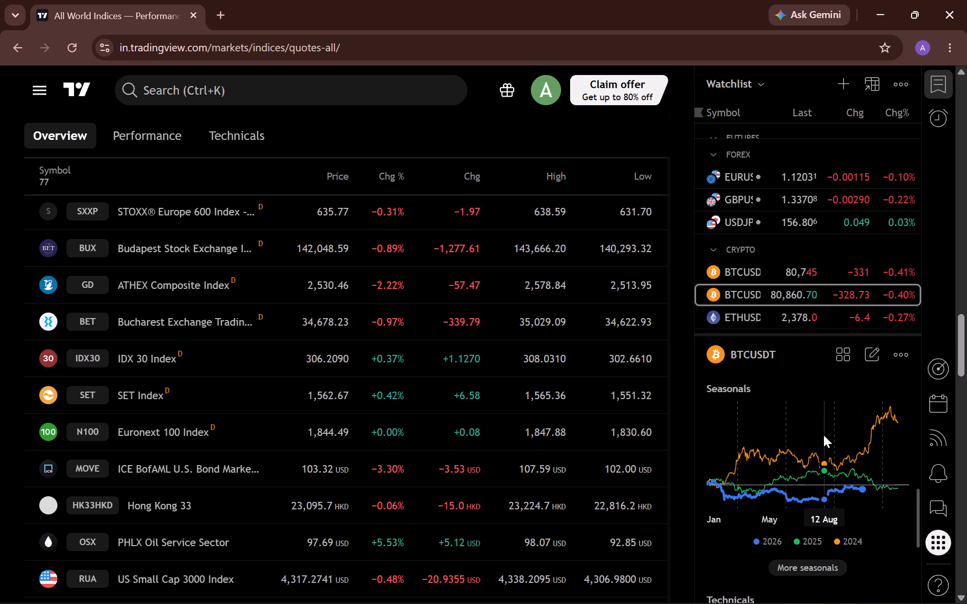
{"action": "scroll", "coordinate": [823, 435], "scroll_direction": "up", "scroll_amount": 2}
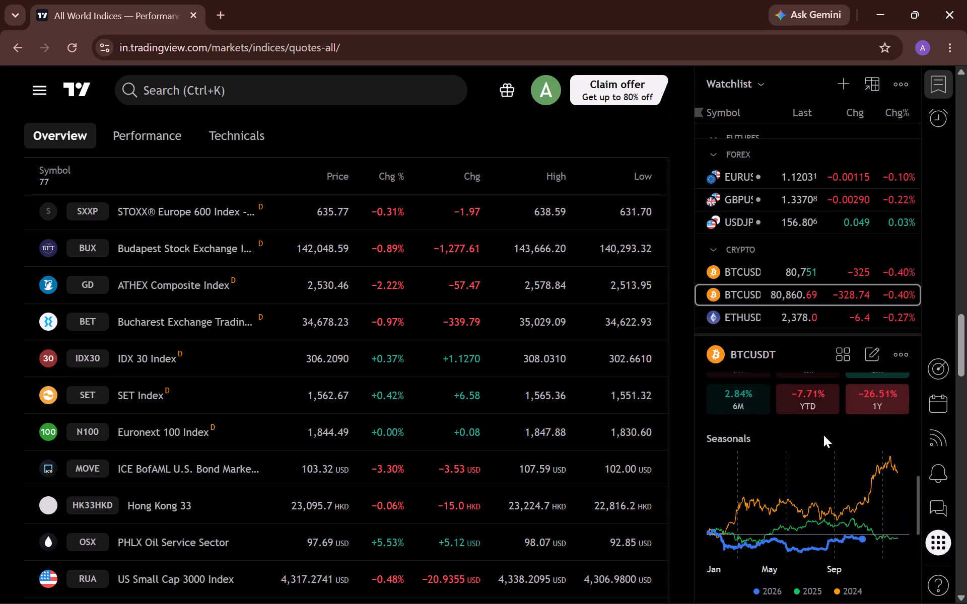
{"action": "scroll", "coordinate": [823, 435], "scroll_direction": "up", "scroll_amount": 2}
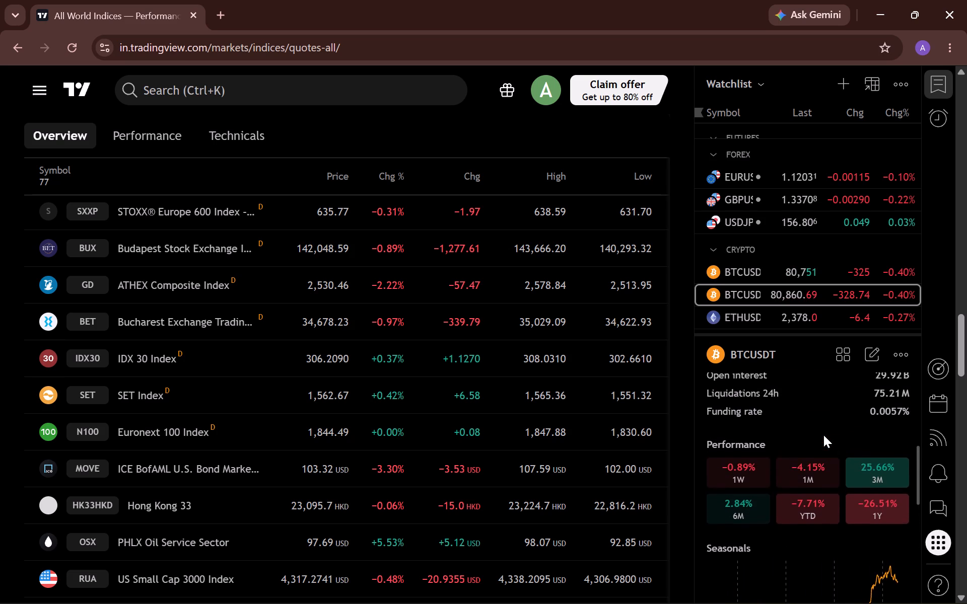
{"action": "scroll", "coordinate": [823, 435], "scroll_direction": "up", "scroll_amount": 5}
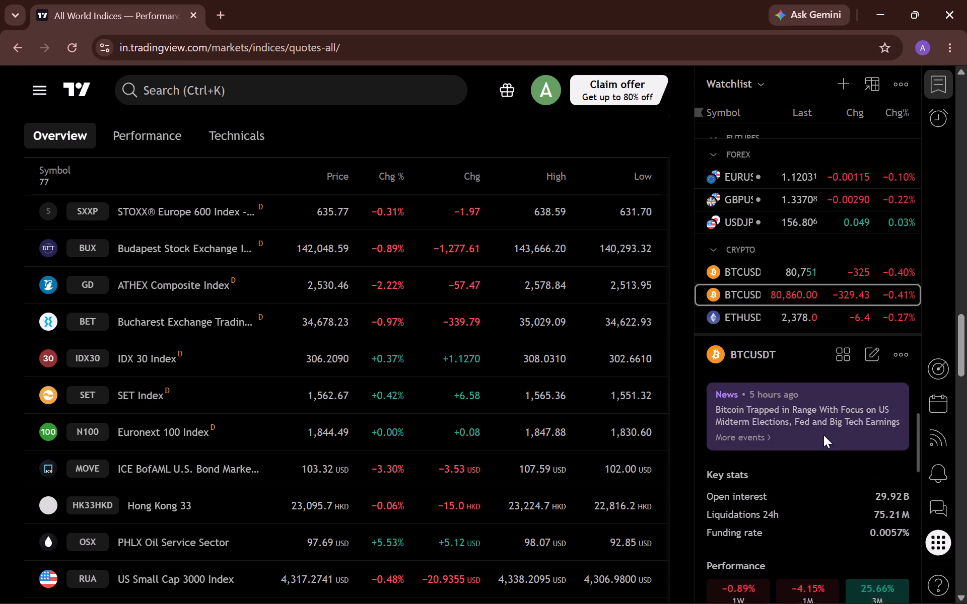
{"action": "scroll", "coordinate": [823, 435], "scroll_direction": "up", "scroll_amount": 3}
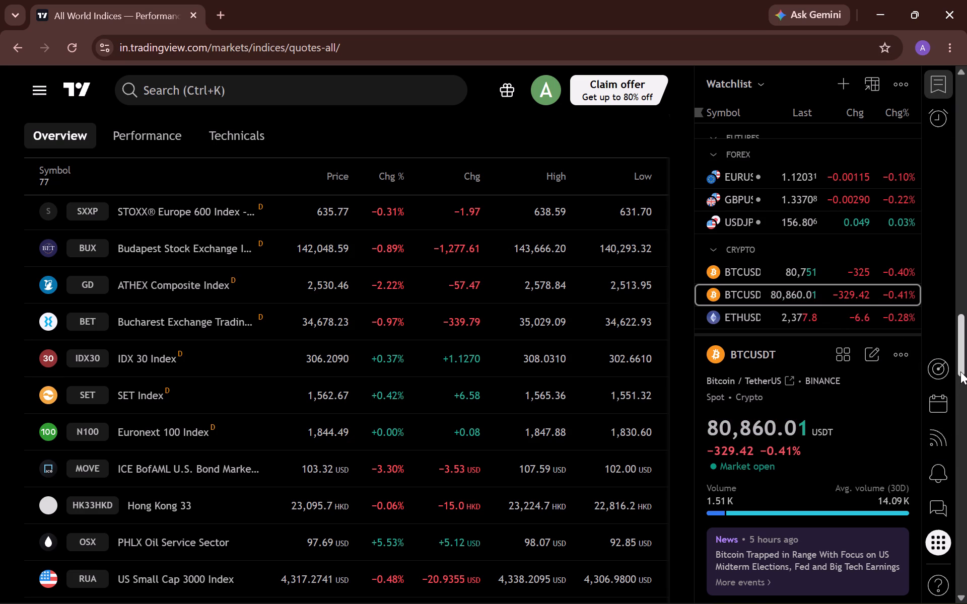
Go through the rest of the all-indices page down to the site footer and return to its beginning.
{"action": "left_click_drag", "start_coordinate": [960, 372], "coordinate": [966, 498]}
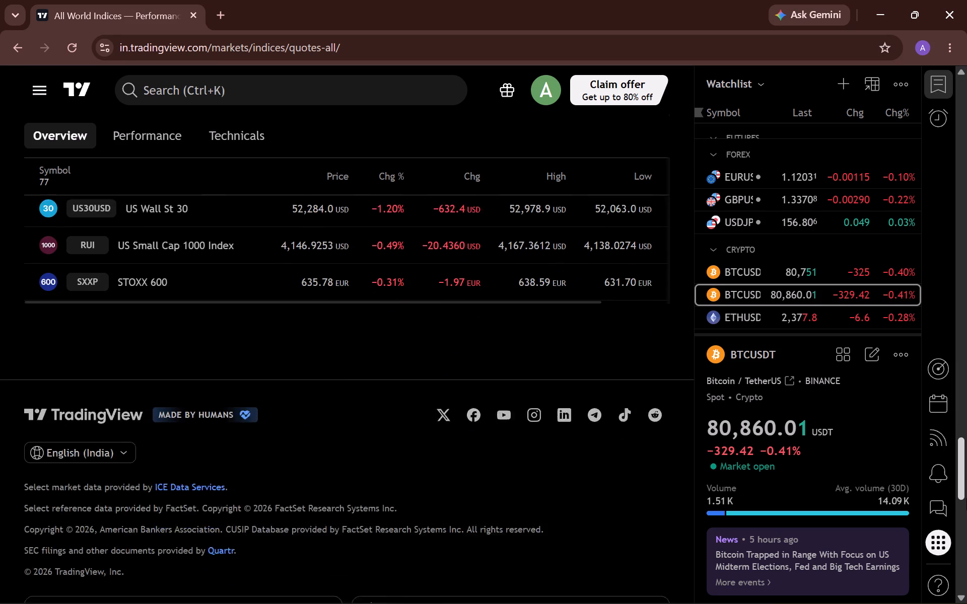
{"action": "left_click_drag", "start_coordinate": [966, 498], "coordinate": [966, 555]}
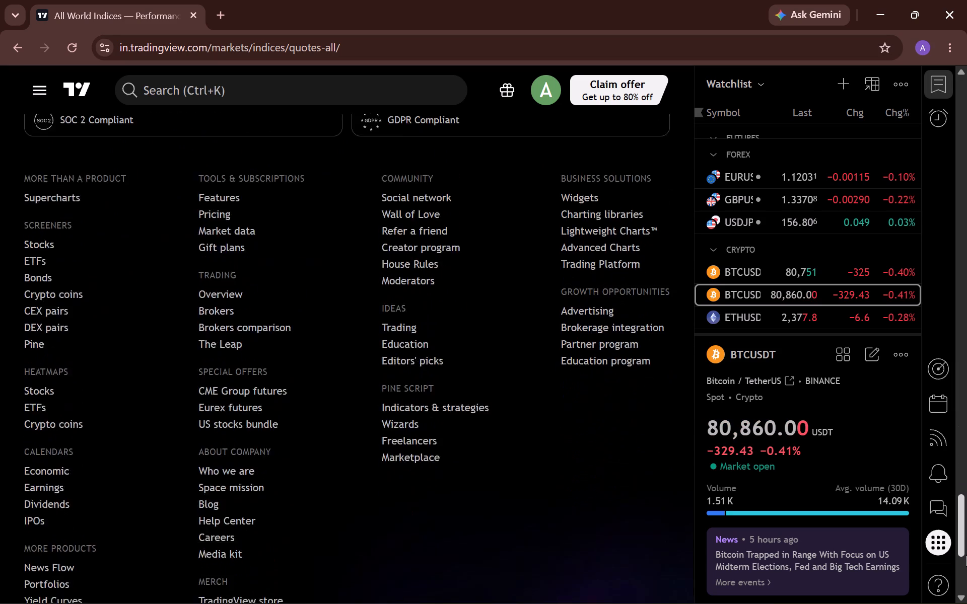
{"action": "left_click_drag", "start_coordinate": [966, 555], "coordinate": [964, 603]}
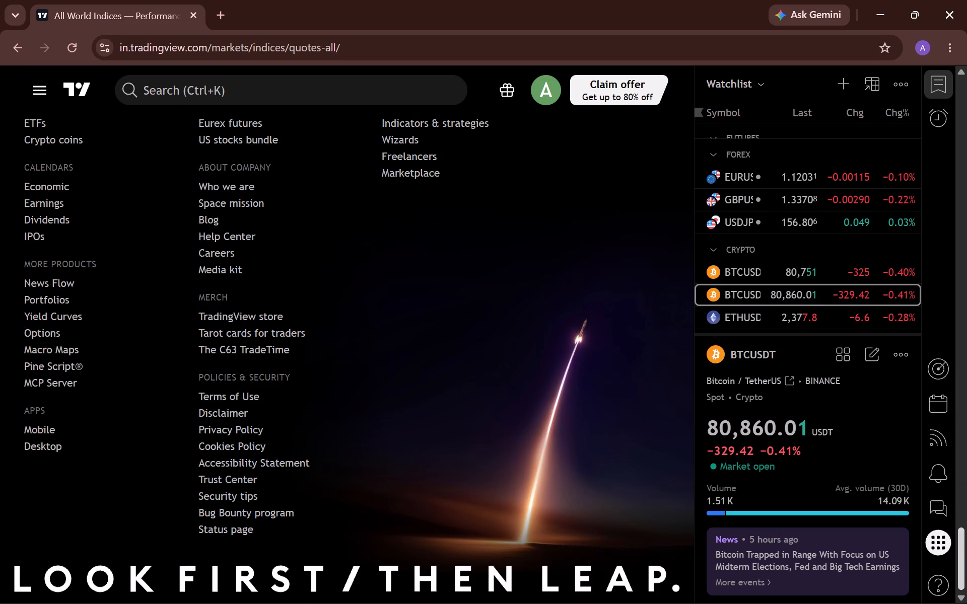
{"action": "left_click_drag", "start_coordinate": [964, 603], "coordinate": [943, 118]}
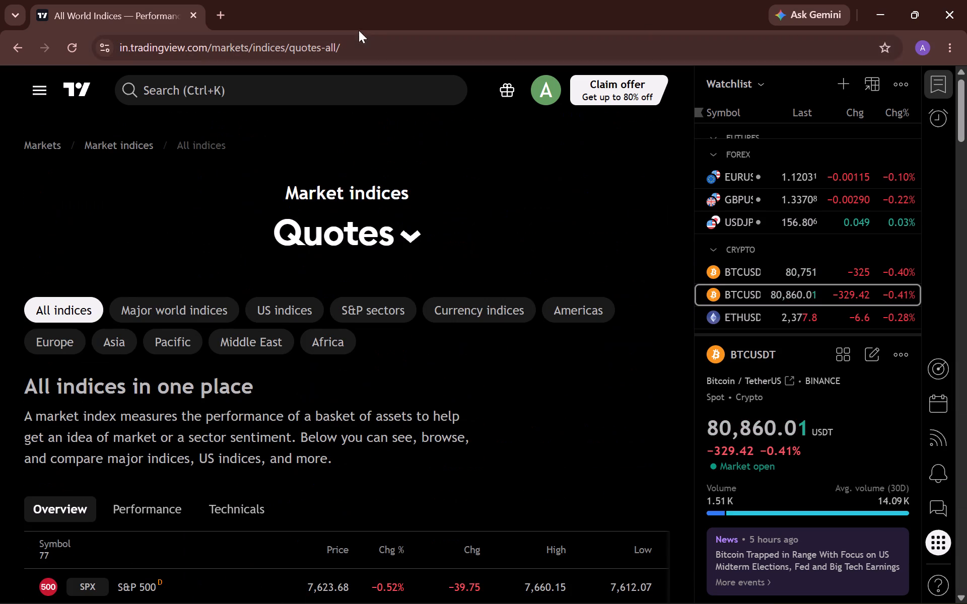
Close the browser tab showing all world indices.
{"action": "left_click", "coordinate": [188, 19]}
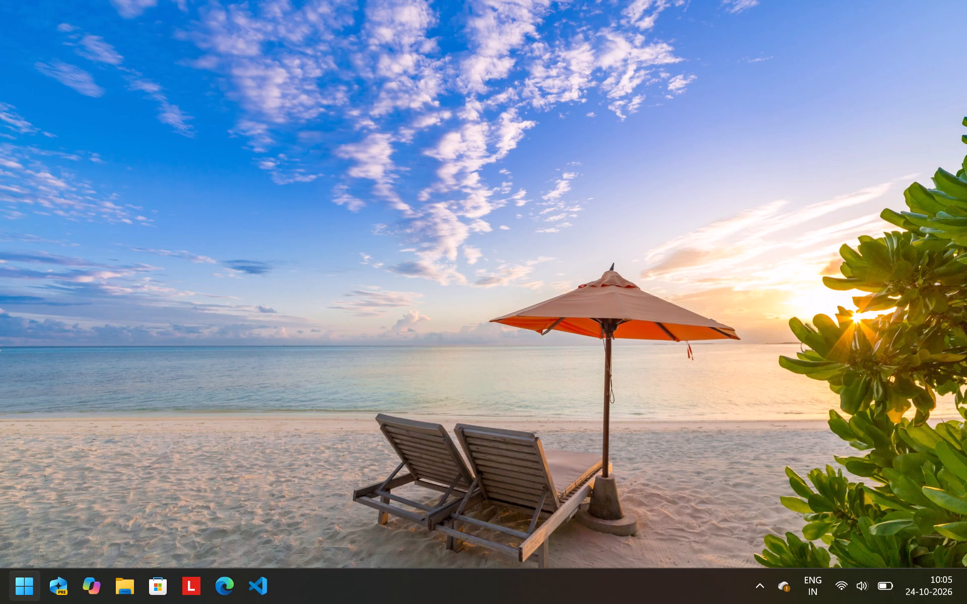
Find and launch Google Chrome from Windows search, using the first profile offered.
{"action": "left_click", "coordinate": [25, 592]}
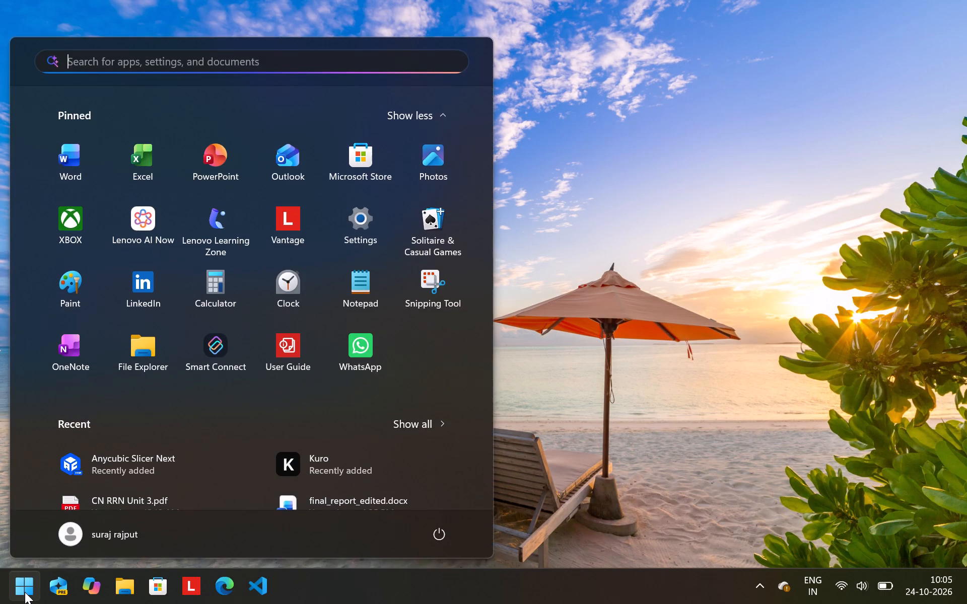
{"action": "type", "text": "goo"}
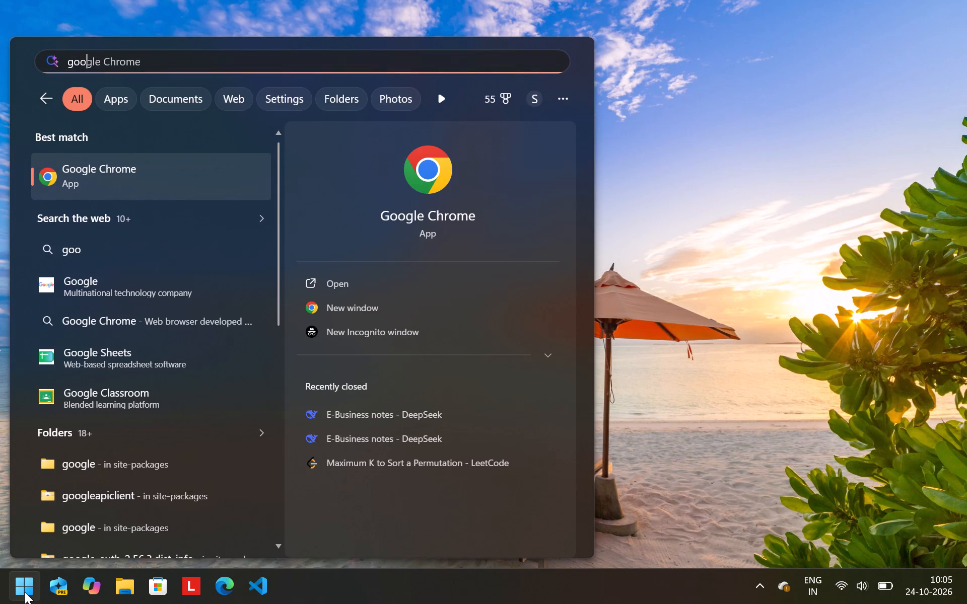
{"action": "key", "text": "Return"}
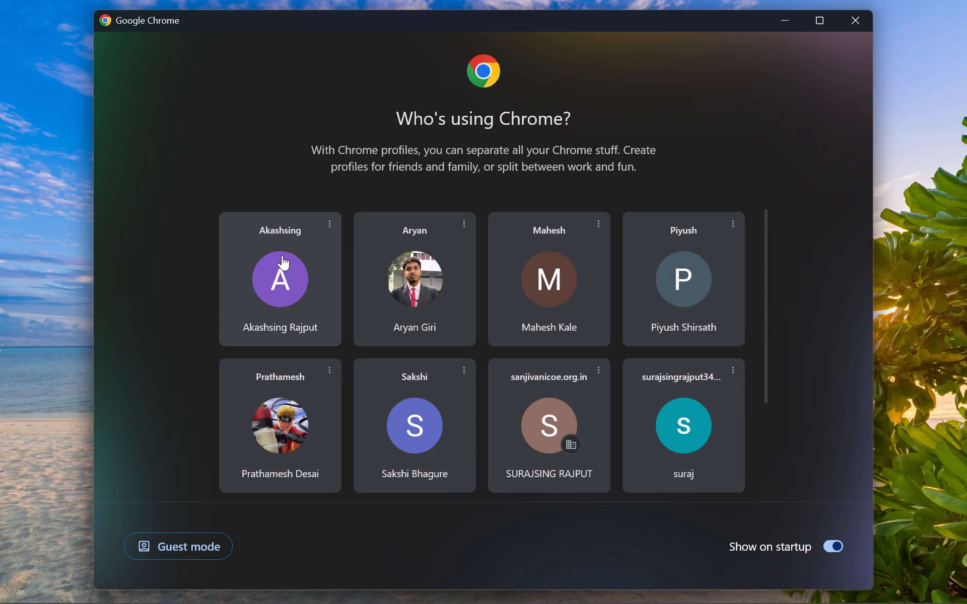
{"action": "left_click", "coordinate": [294, 278]}
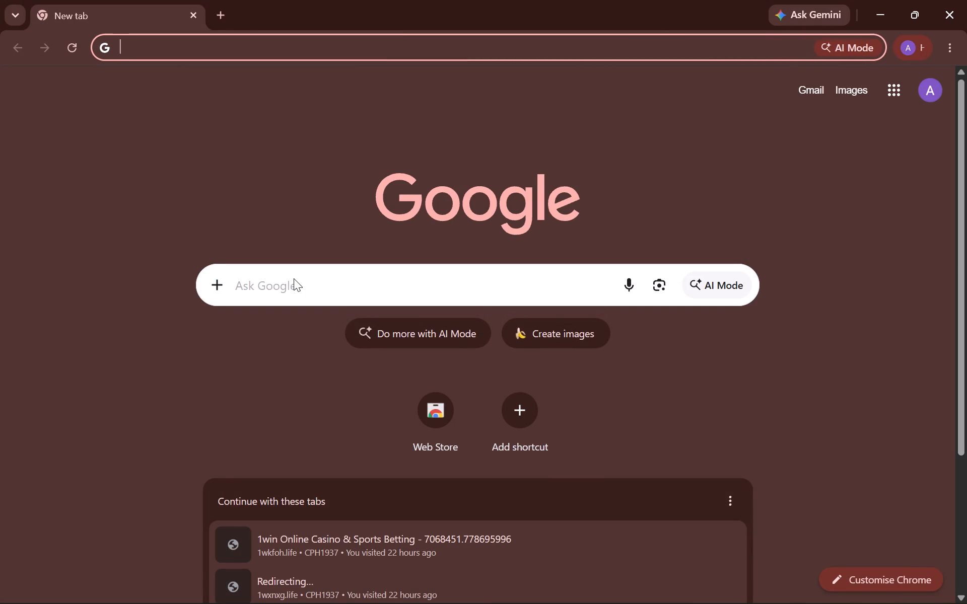
Repeat the recent Google search for "tradingview" and look through the first page of results.
{"action": "left_click", "coordinate": [294, 278]}
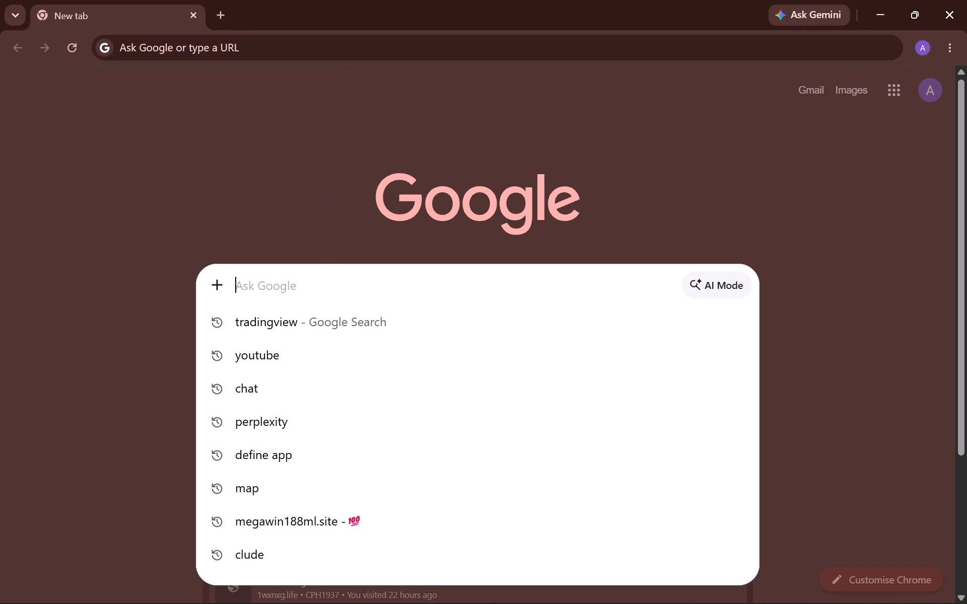
{"action": "left_click", "coordinate": [305, 322]}
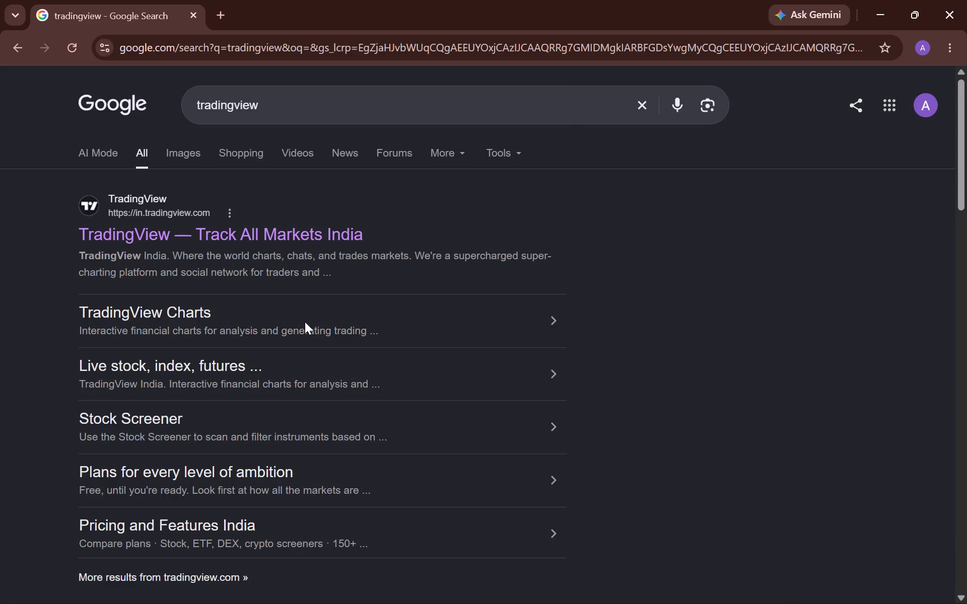
{"action": "scroll", "coordinate": [228, 280], "scroll_direction": "down", "scroll_amount": 1}
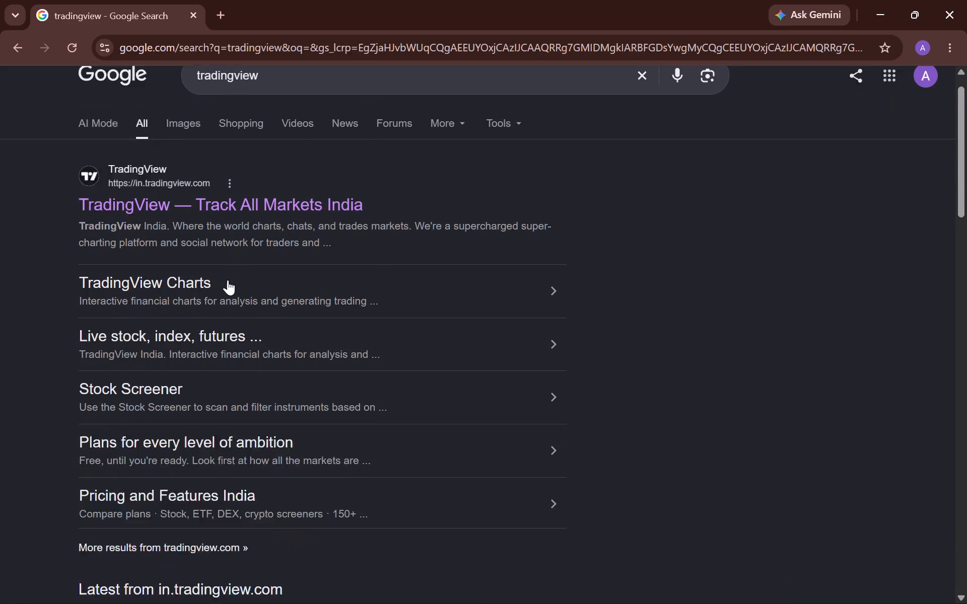
{"action": "scroll", "coordinate": [228, 280], "scroll_direction": "down", "scroll_amount": 10}
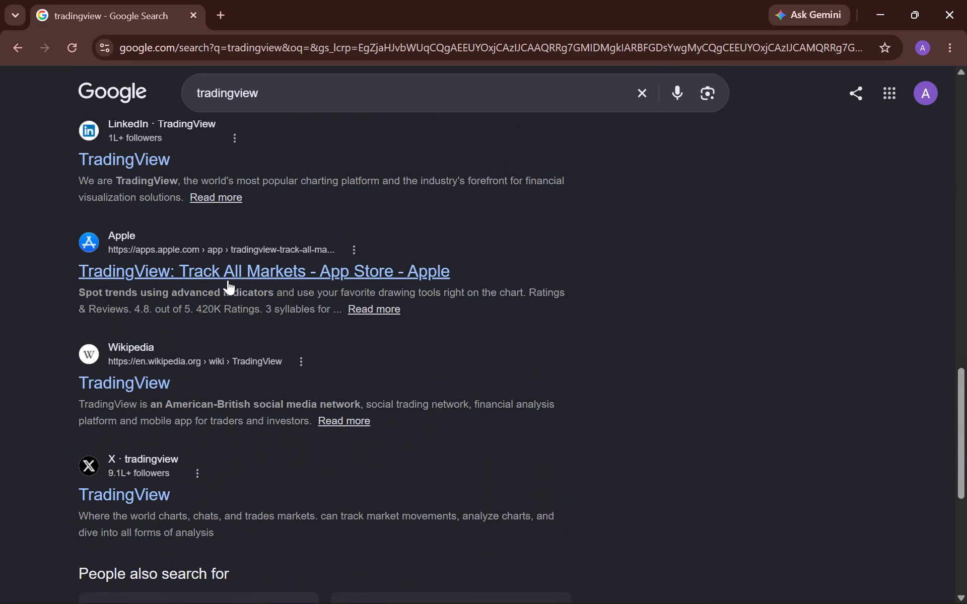
{"action": "scroll", "coordinate": [228, 280], "scroll_direction": "down", "scroll_amount": 3}
{"action": "scroll", "coordinate": [228, 280], "scroll_direction": "up", "scroll_amount": 1}
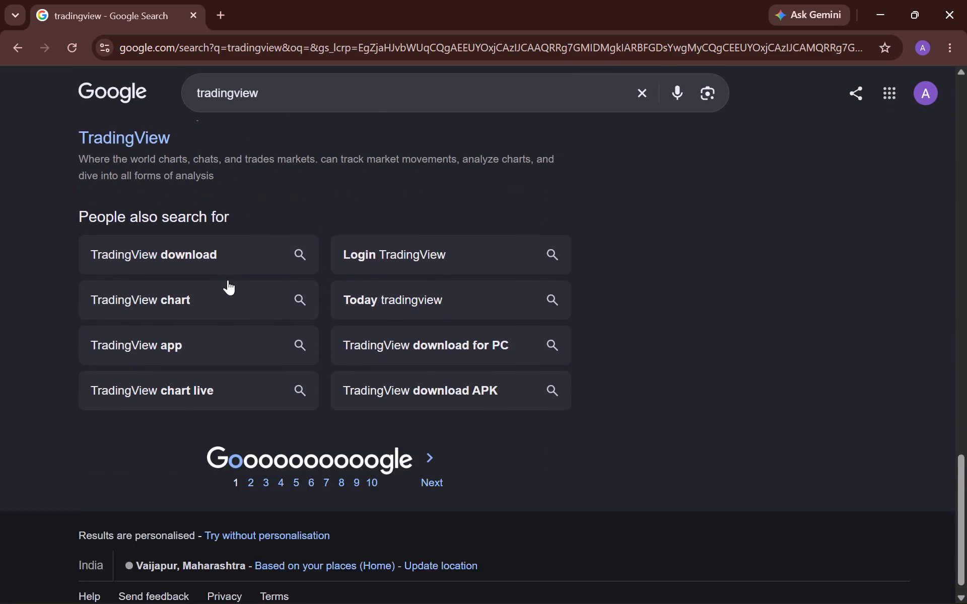
{"action": "scroll", "coordinate": [228, 280], "scroll_direction": "up", "scroll_amount": 2}
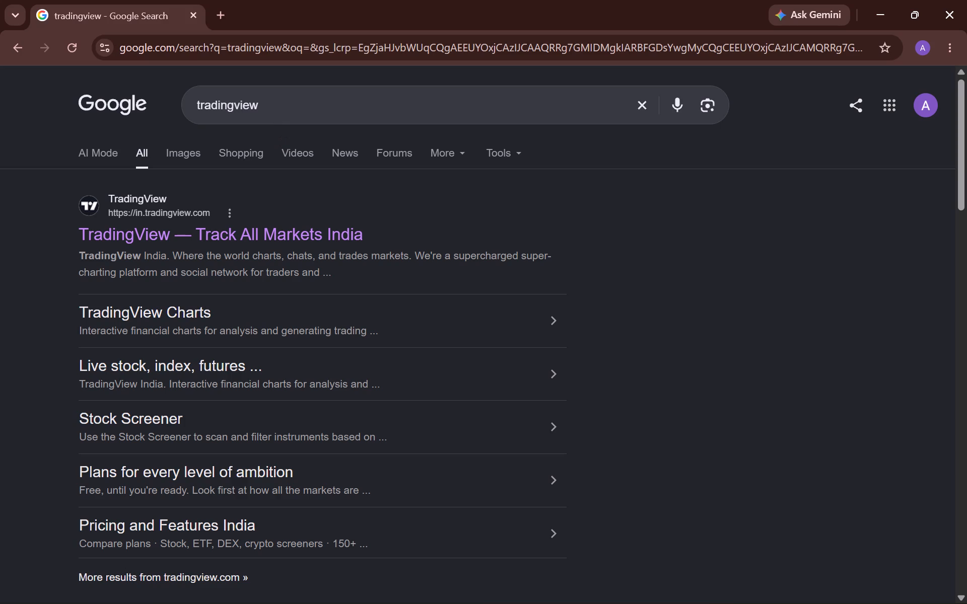
Extend the Google search to "tradingview crypto" and open TradingView's Crypto market overview page.
{"action": "left_click", "coordinate": [284, 113]}
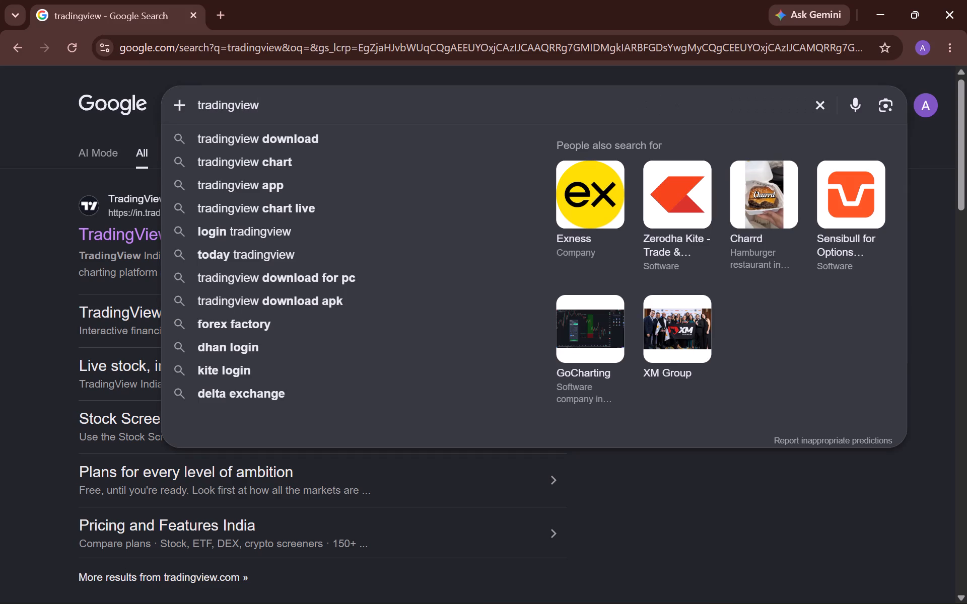
{"action": "key", "text": "space"}
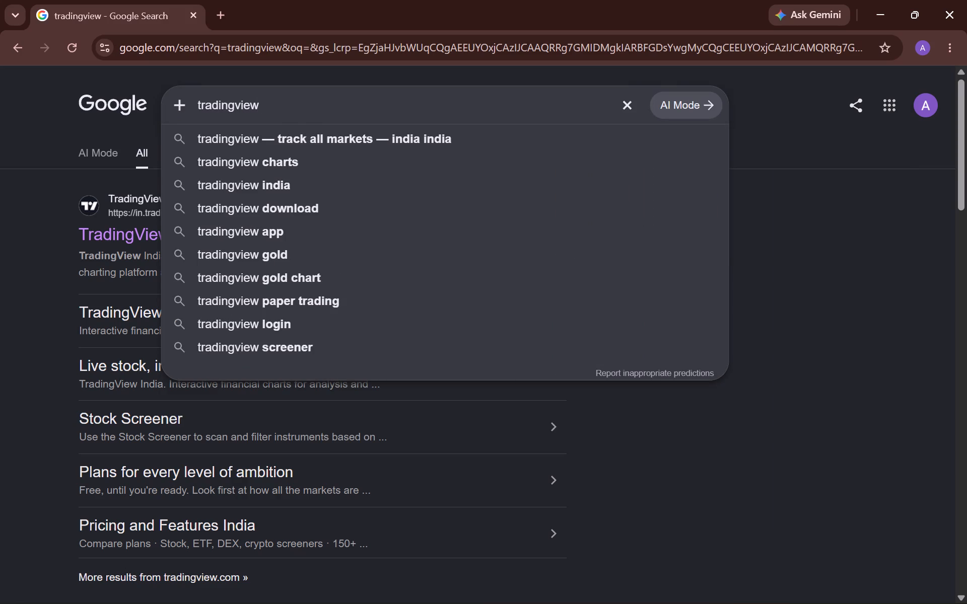
{"action": "type", "text": "cr"}
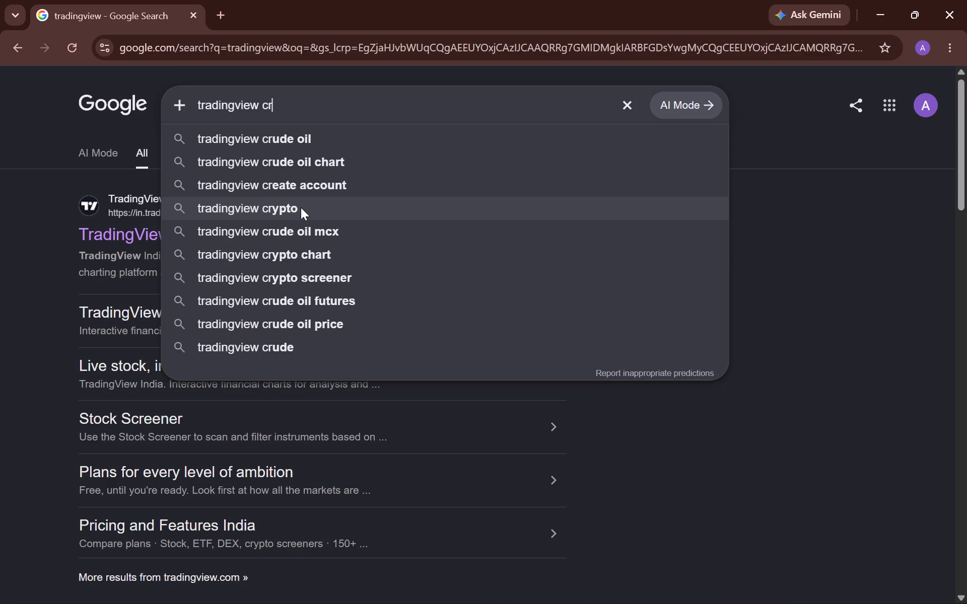
{"action": "triple_click", "coordinate": [301, 207]}
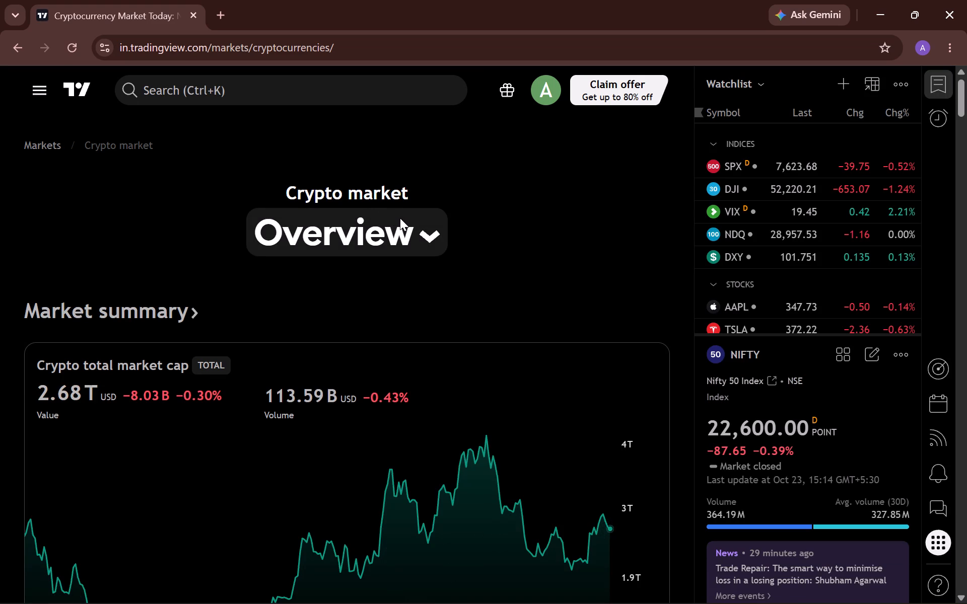
Open the Bitcoin (BTCUSD) details page from the Market cap ranking on the crypto overview.
{"action": "scroll", "coordinate": [431, 265], "scroll_direction": "down", "scroll_amount": 4}
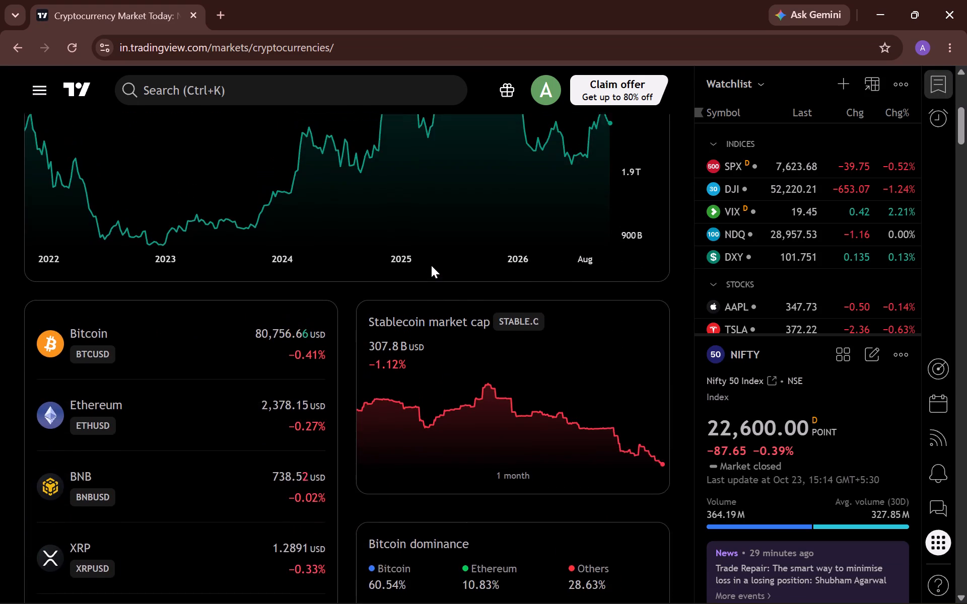
{"action": "scroll", "coordinate": [431, 265], "scroll_direction": "down", "scroll_amount": 6}
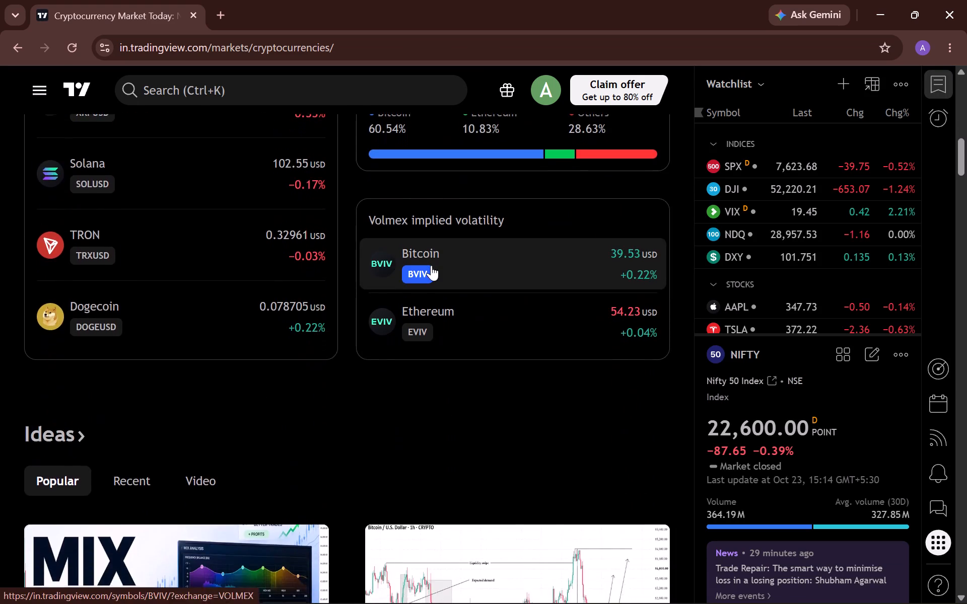
{"action": "scroll", "coordinate": [431, 265], "scroll_direction": "down", "scroll_amount": 4}
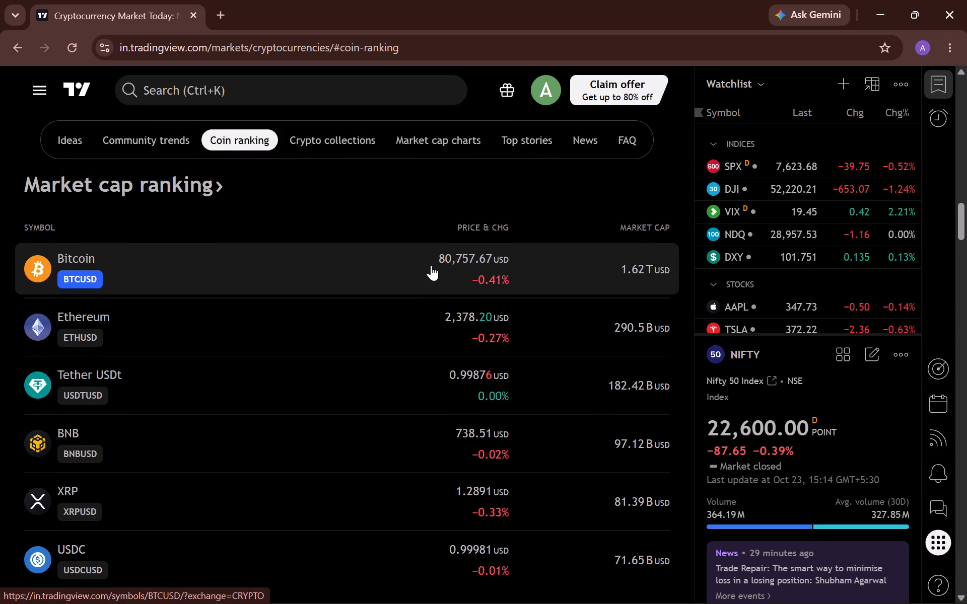
{"action": "left_click", "coordinate": [431, 265]}
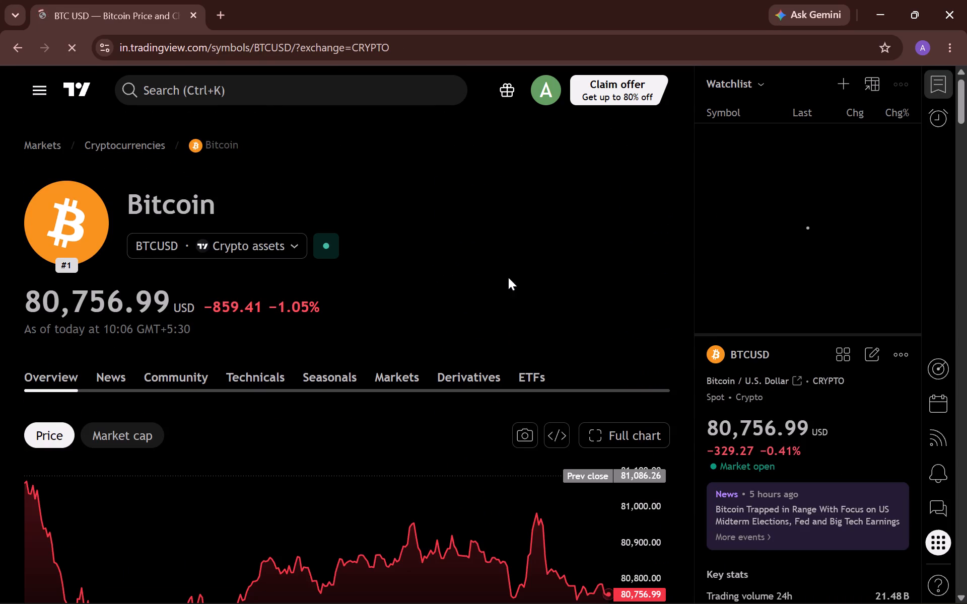
Open Bitcoin's full chart and dismiss the AI Copilot and Diwali sale pop-ups.
{"action": "left_click", "coordinate": [596, 437]}
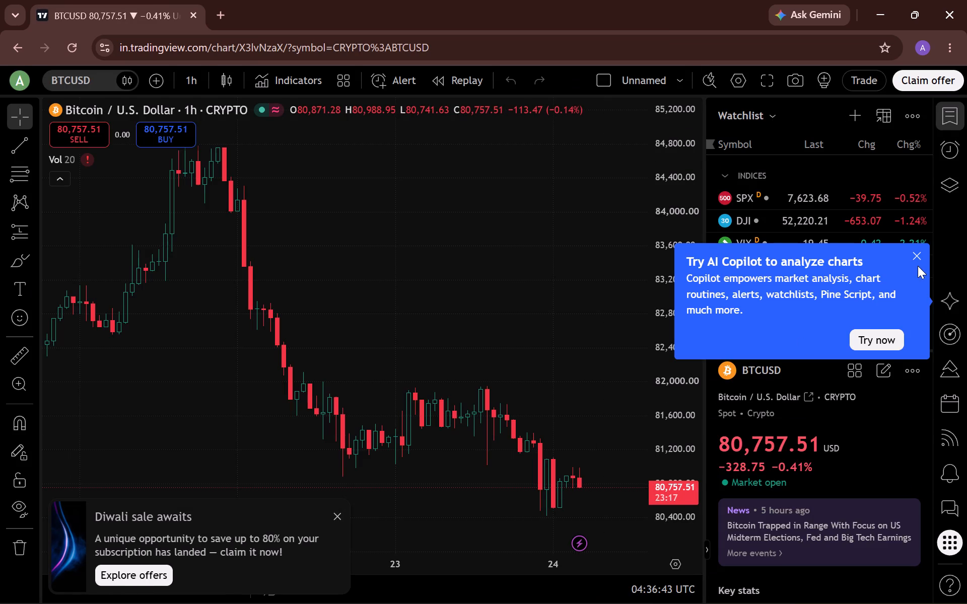
{"action": "left_click", "coordinate": [918, 259]}
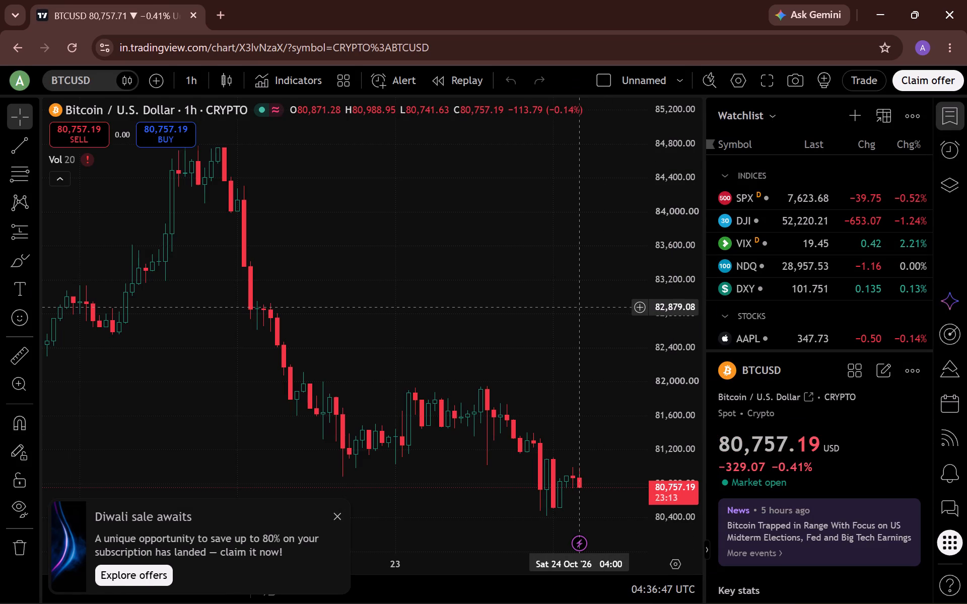
{"action": "left_click", "coordinate": [338, 515]}
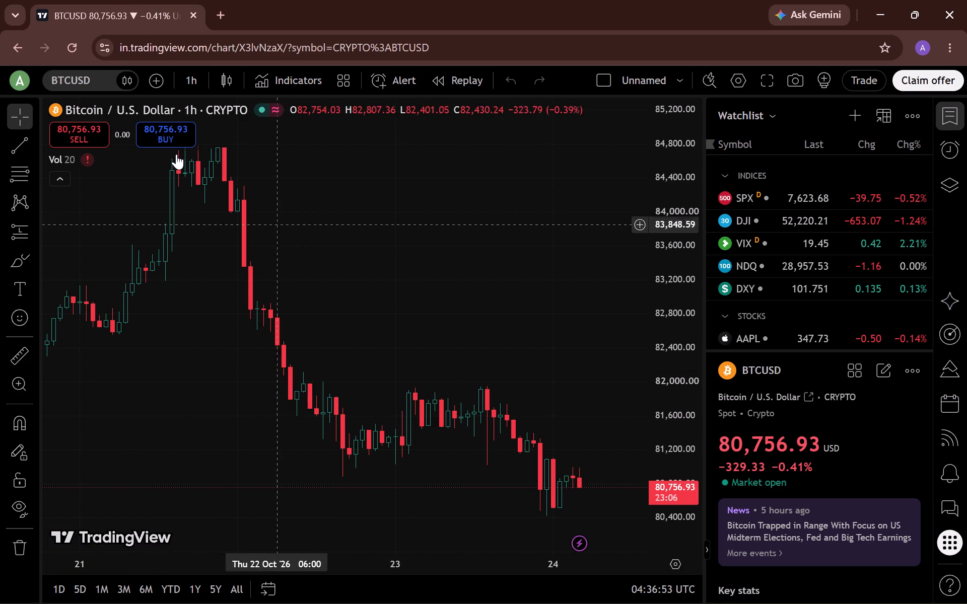
Set the BTCUSD chart's time interval to 4 hours.
{"action": "left_click", "coordinate": [192, 83]}
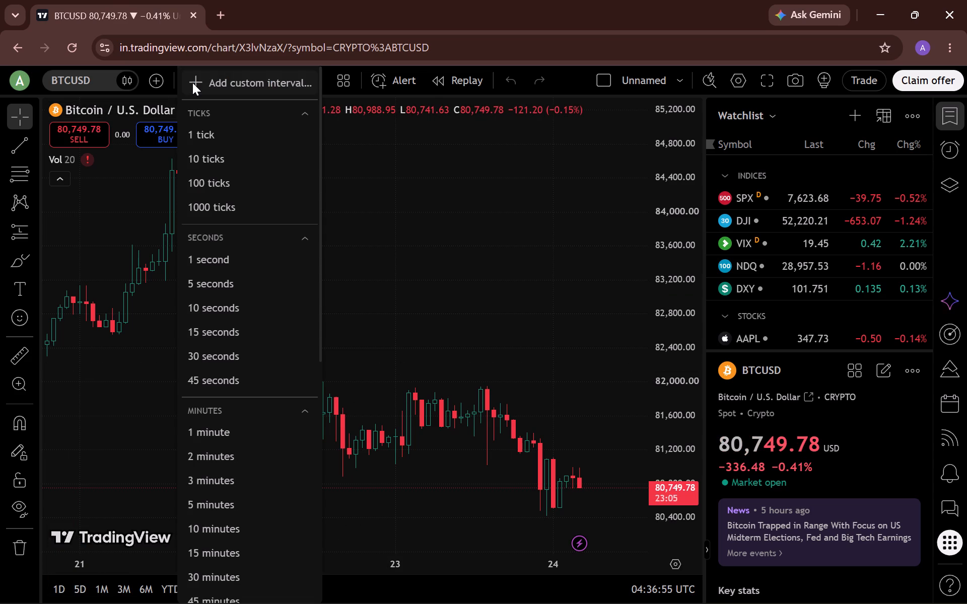
{"action": "scroll", "coordinate": [219, 271], "scroll_direction": "down", "scroll_amount": 5}
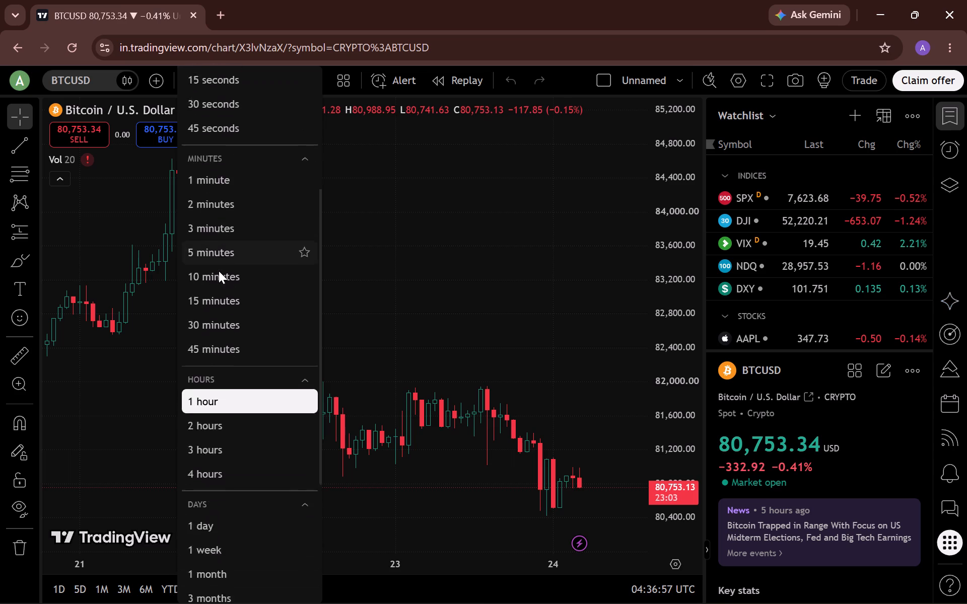
{"action": "scroll", "coordinate": [219, 271], "scroll_direction": "down", "scroll_amount": 2}
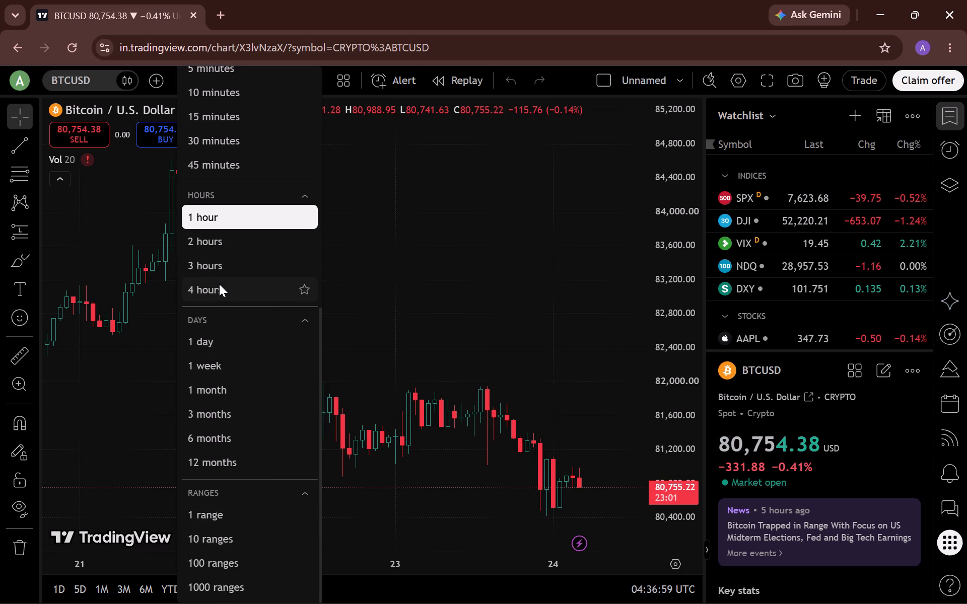
{"action": "left_click", "coordinate": [219, 284]}
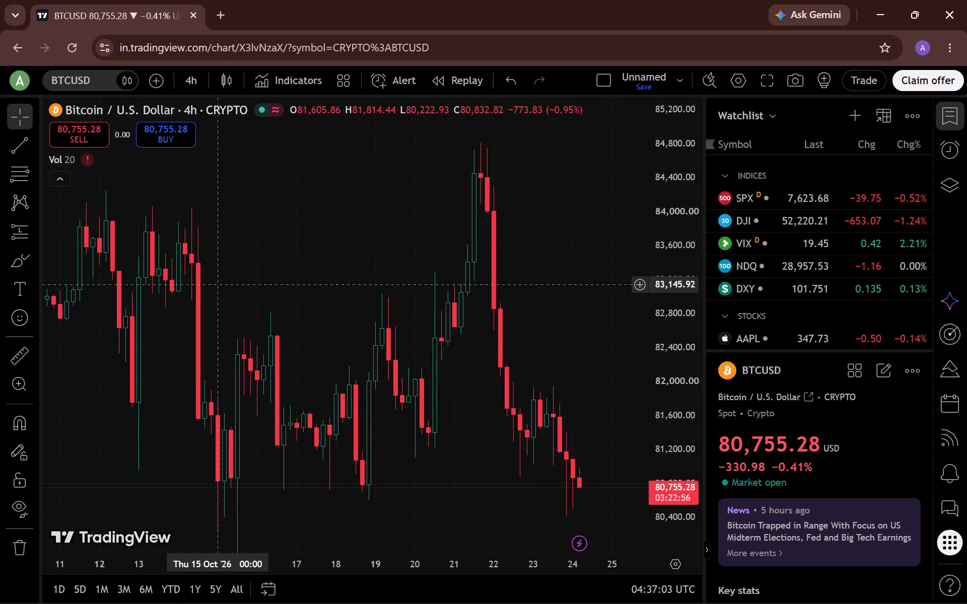
Draw a horizontal ray at about 83,991 along the upper candle highs, starting at 11 Oct, and deselect it.
{"action": "left_click", "coordinate": [21, 143]}
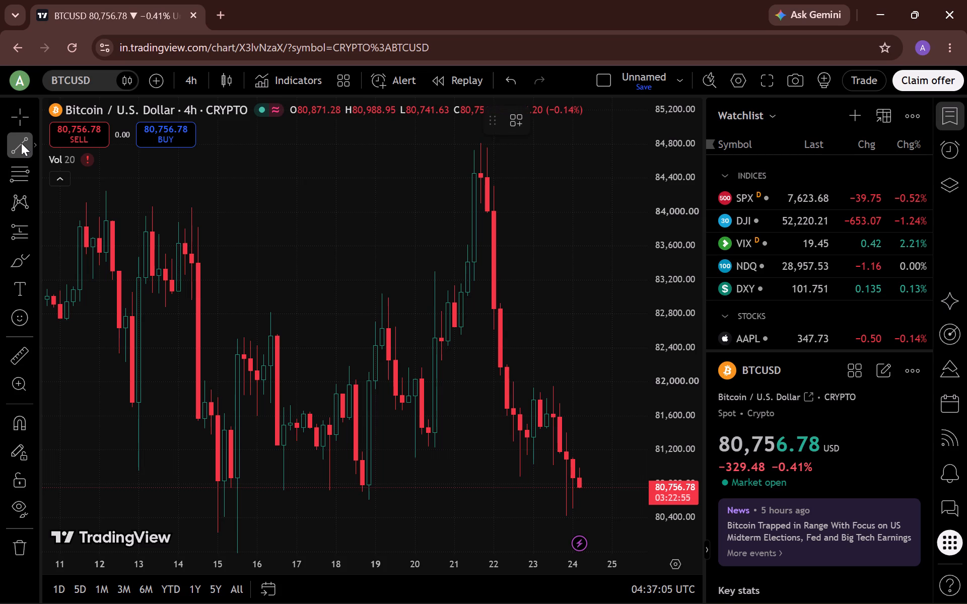
{"action": "left_click", "coordinate": [33, 146]}
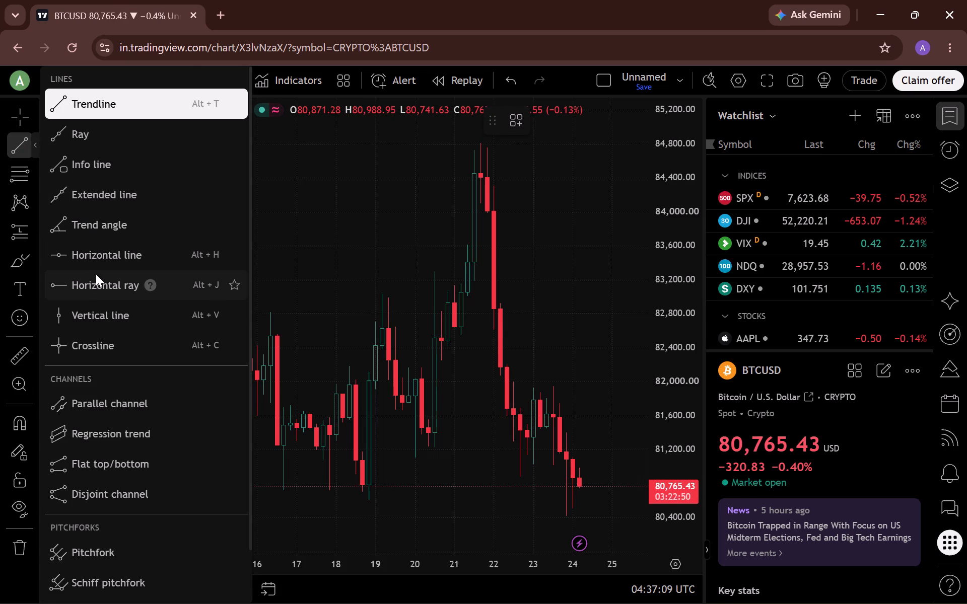
{"action": "left_click", "coordinate": [96, 282]}
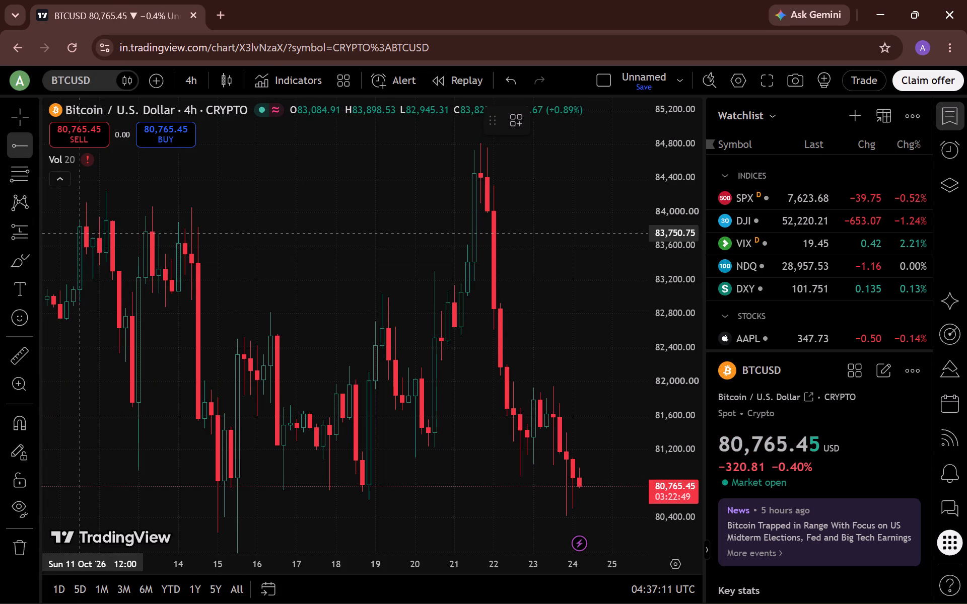
{"action": "left_click", "coordinate": [81, 212]}
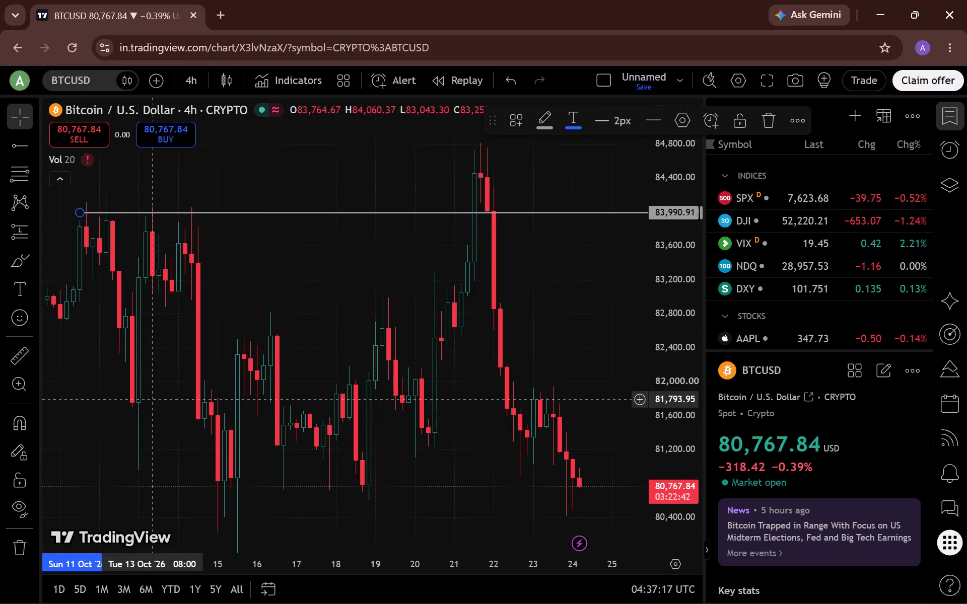
{"action": "left_click", "coordinate": [187, 484]}
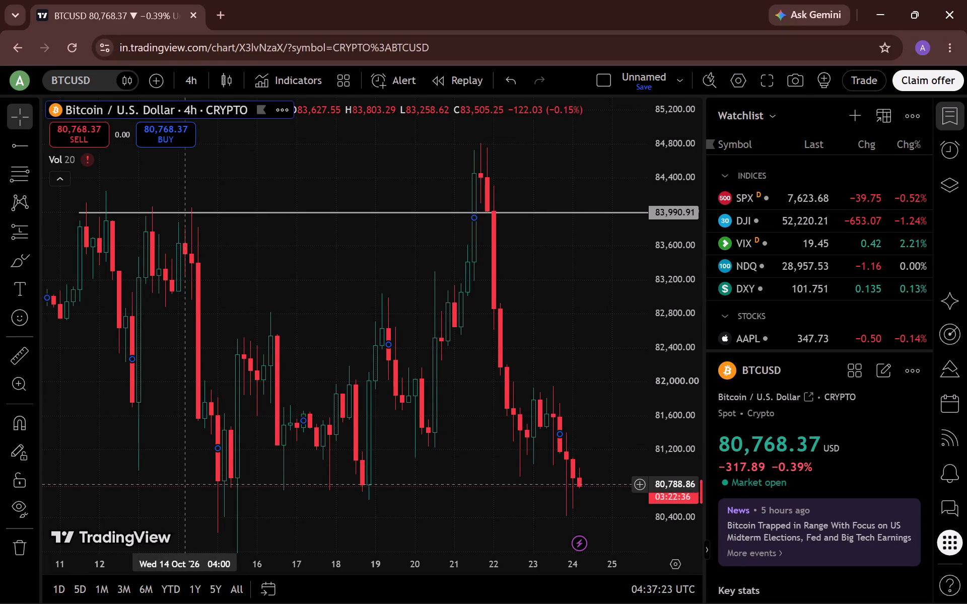
{"action": "left_click", "coordinate": [169, 464]}
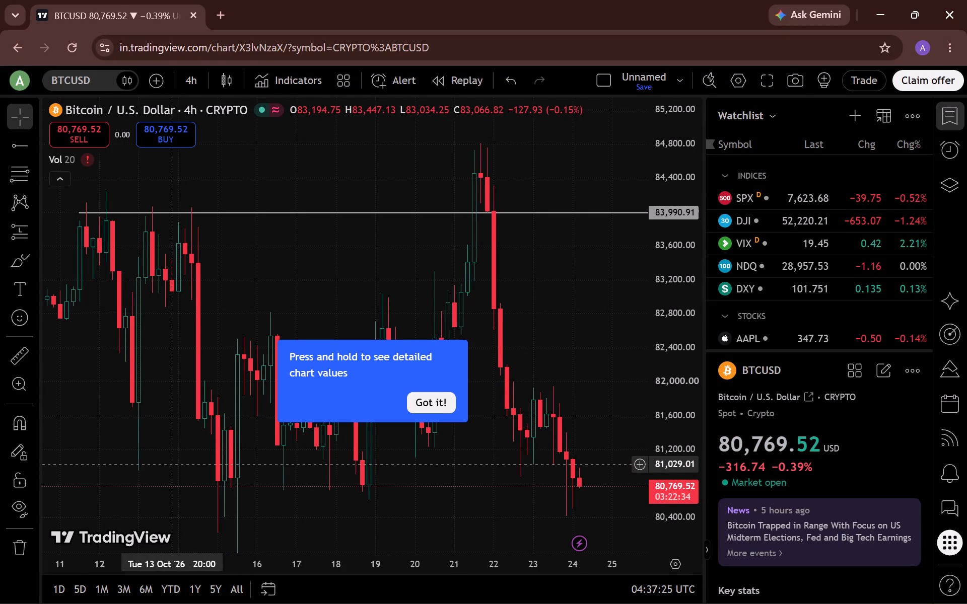
Draw a second horizontal ray at about 80,816 near the candle lows, starting at 14 Oct, and deselect it.
{"action": "left_click", "coordinate": [11, 144]}
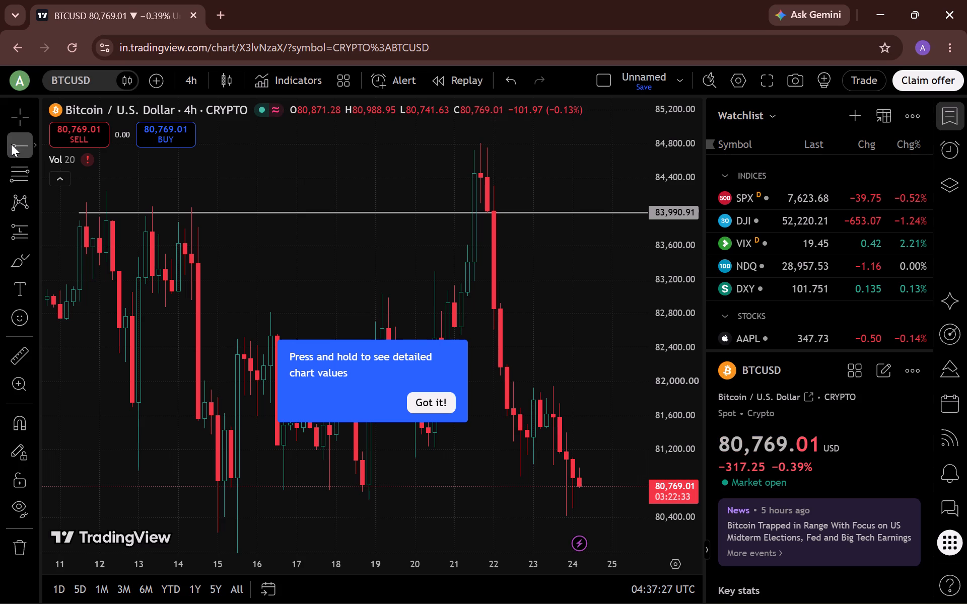
{"action": "left_click", "coordinate": [200, 482]}
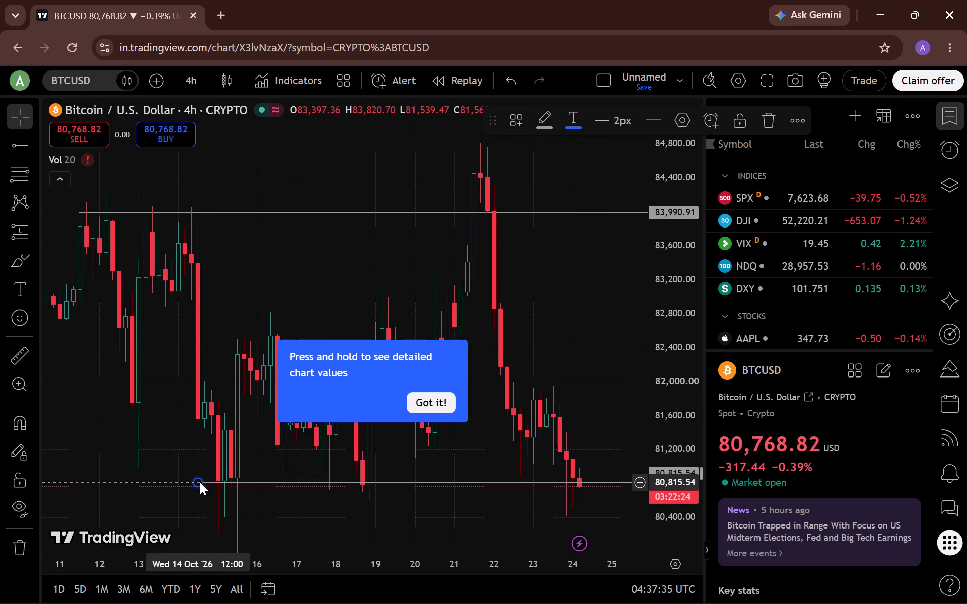
{"action": "left_click", "coordinate": [170, 417]}
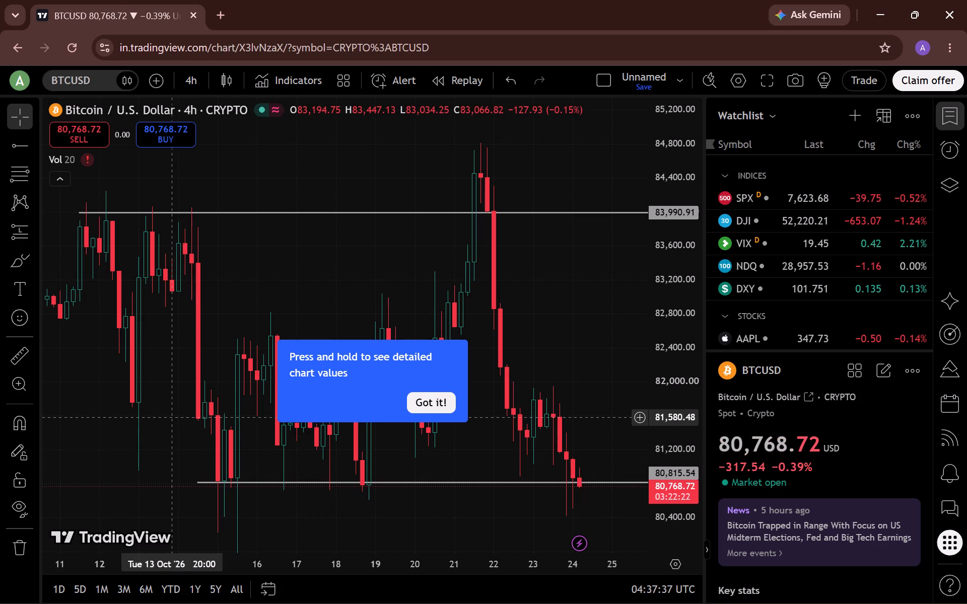
Move the lower horizontal ray to about 80,842, starting at the 8 Oct candle low, and deselect it.
{"action": "scroll", "coordinate": [170, 417], "scroll_direction": "right", "scroll_amount": 1}
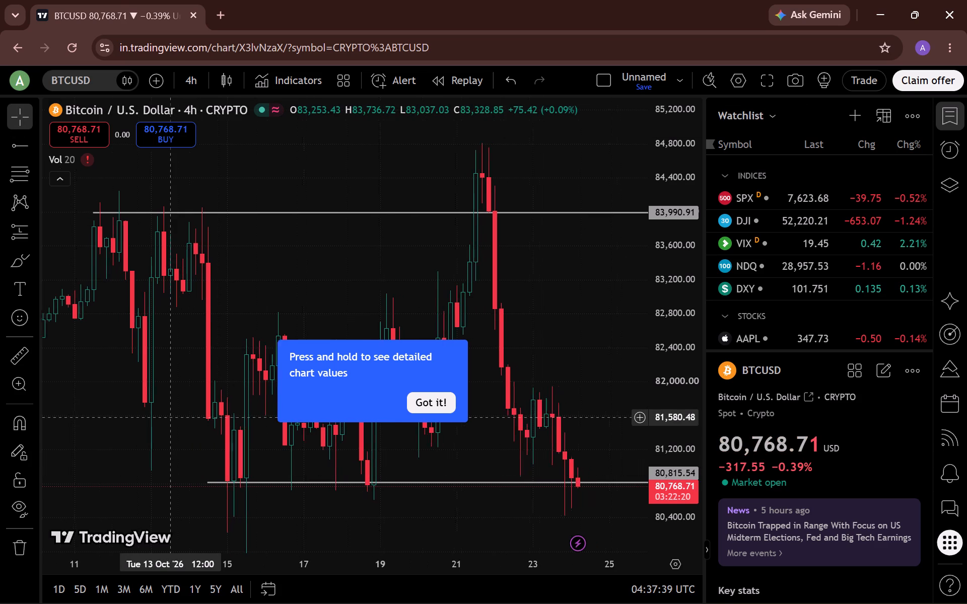
{"action": "left_click_drag", "start_coordinate": [76, 434], "coordinate": [188, 397]}
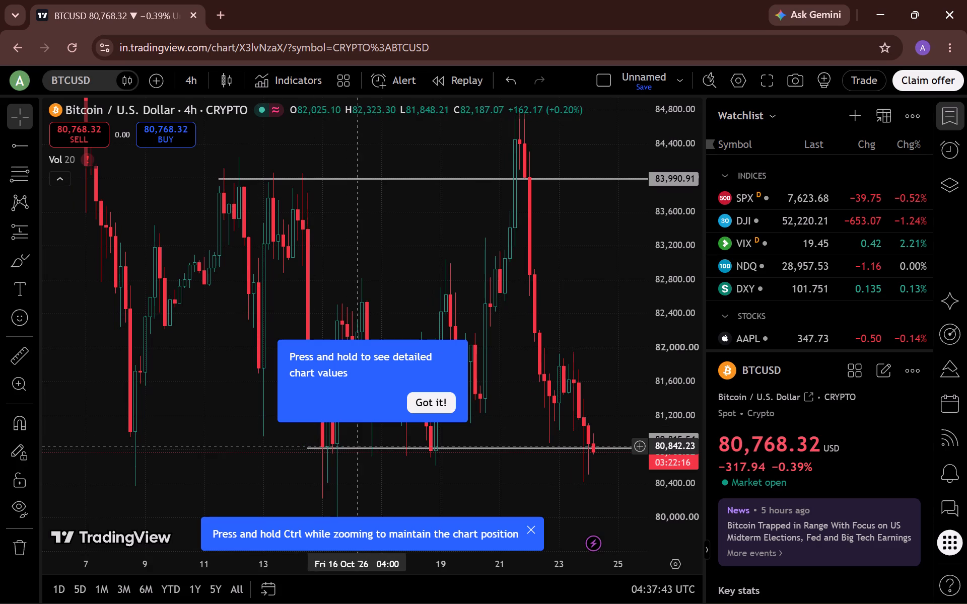
{"action": "left_click_drag", "start_coordinate": [359, 448], "coordinate": [208, 444]}
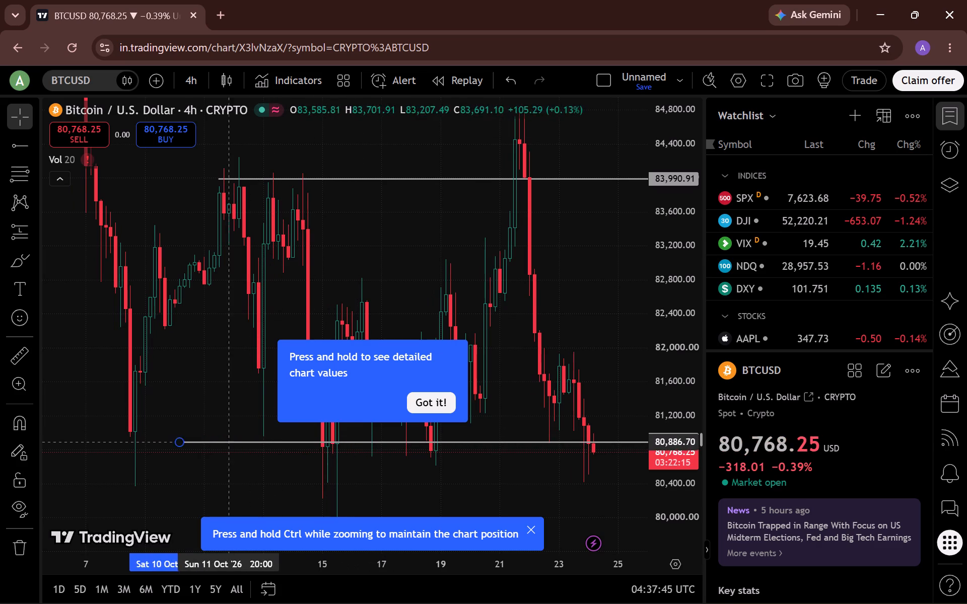
{"action": "left_click_drag", "start_coordinate": [208, 444], "coordinate": [98, 435]}
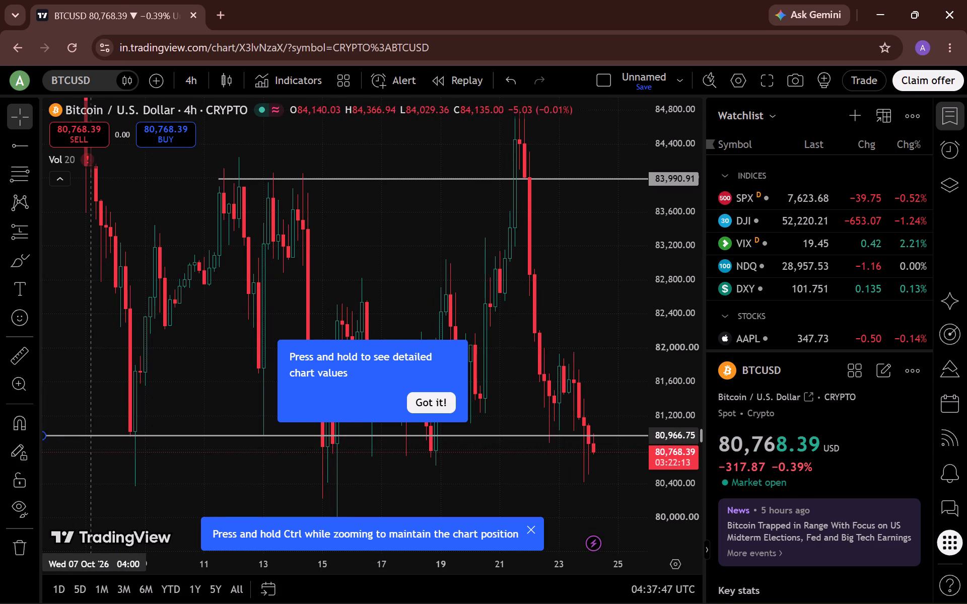
{"action": "left_click_drag", "start_coordinate": [98, 435], "coordinate": [167, 435]}
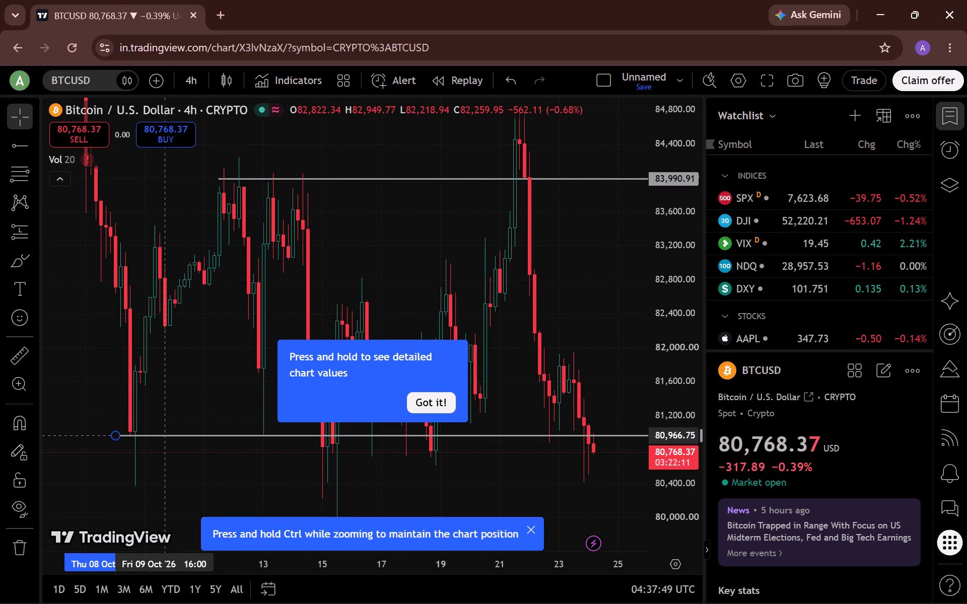
{"action": "left_click_drag", "start_coordinate": [167, 435], "coordinate": [172, 441]}
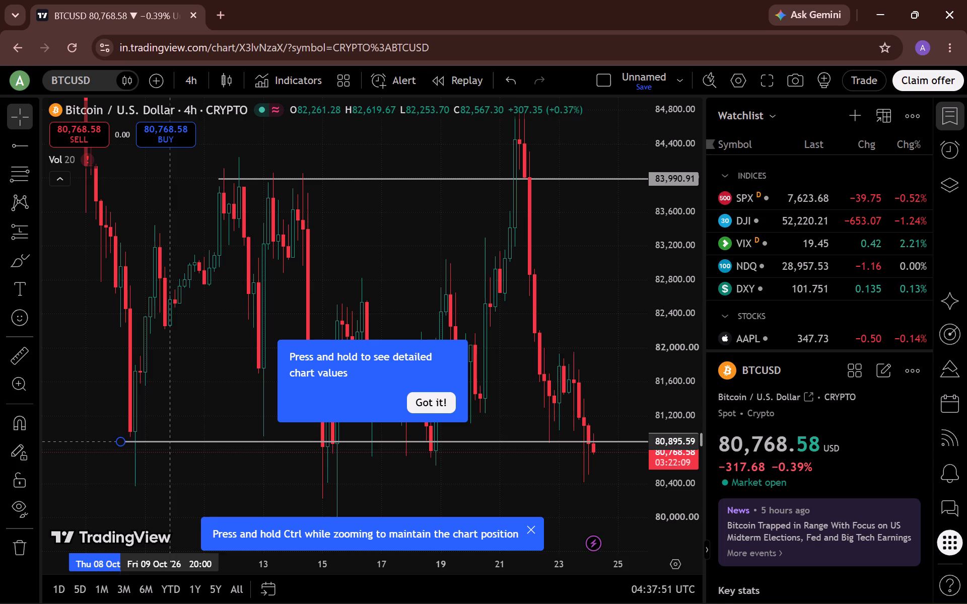
{"action": "left_click_drag", "start_coordinate": [172, 441], "coordinate": [176, 449]}
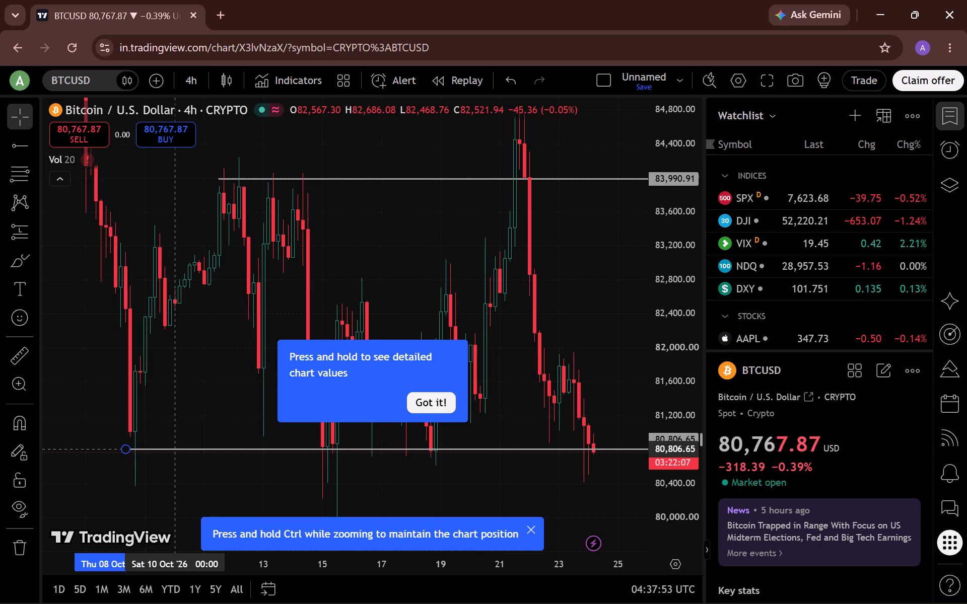
{"action": "left_click_drag", "start_coordinate": [176, 449], "coordinate": [175, 447]}
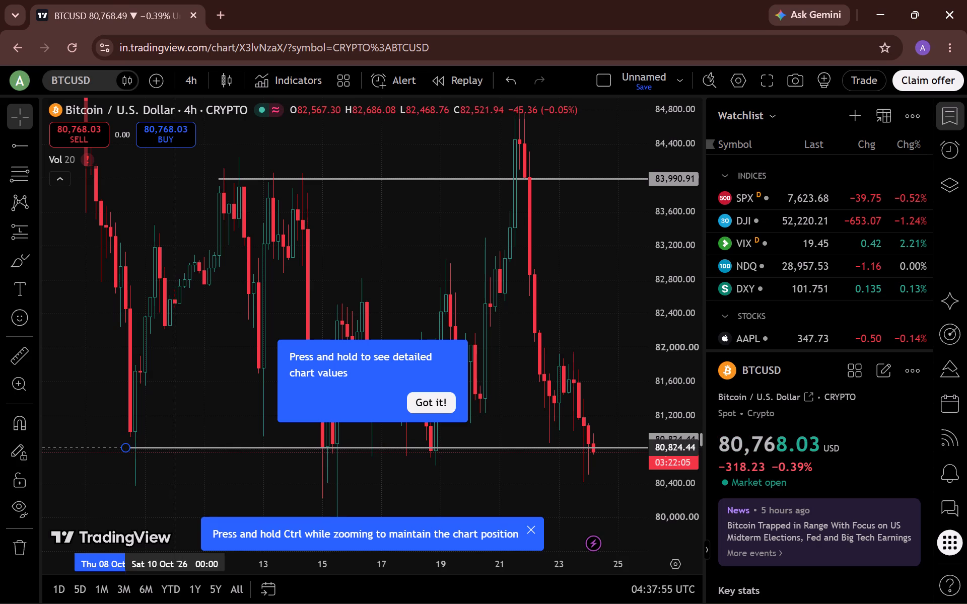
{"action": "left_click_drag", "start_coordinate": [175, 447], "coordinate": [175, 443]}
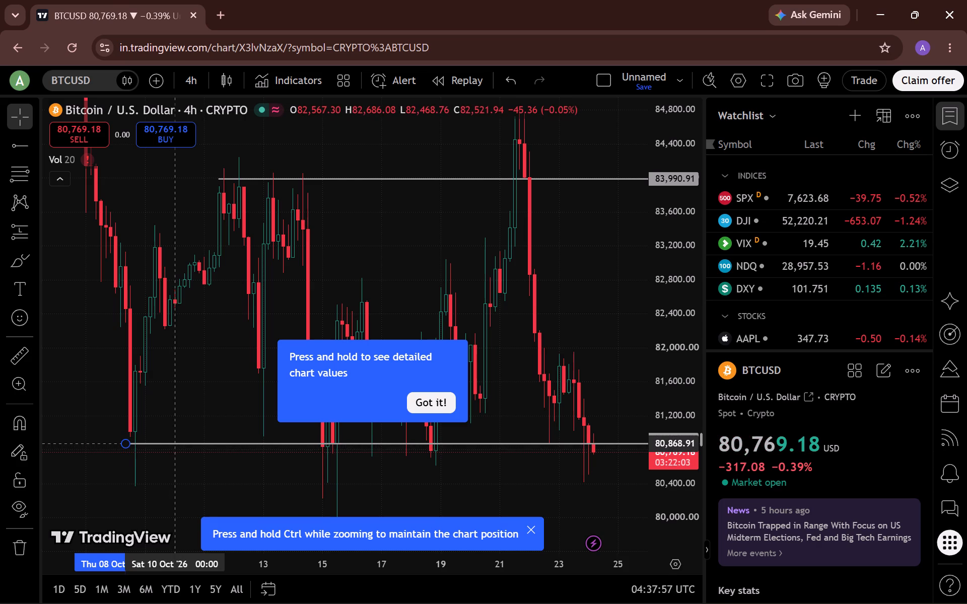
{"action": "left_click_drag", "start_coordinate": [175, 443], "coordinate": [175, 442]}
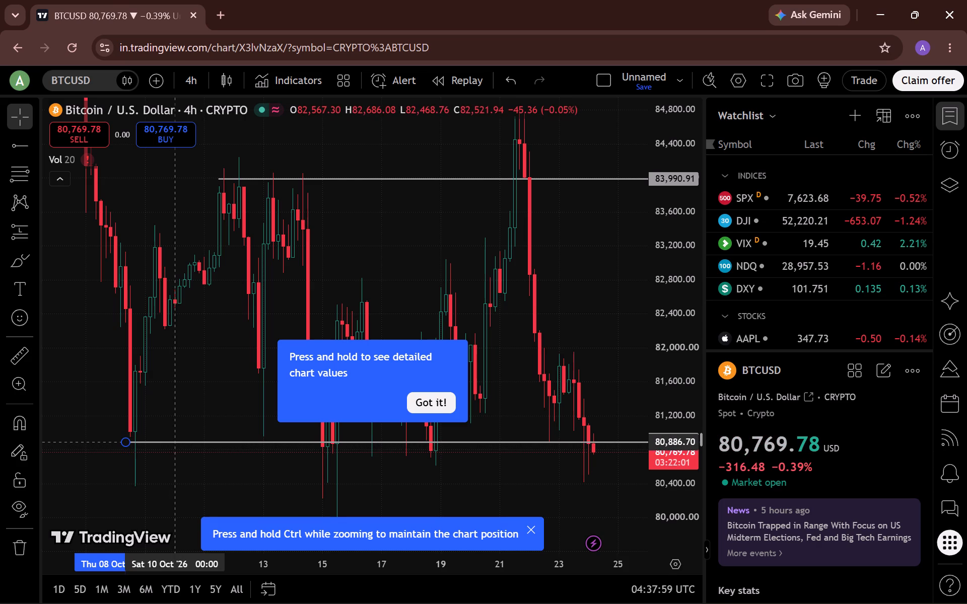
{"action": "left_click_drag", "start_coordinate": [175, 442], "coordinate": [175, 439]}
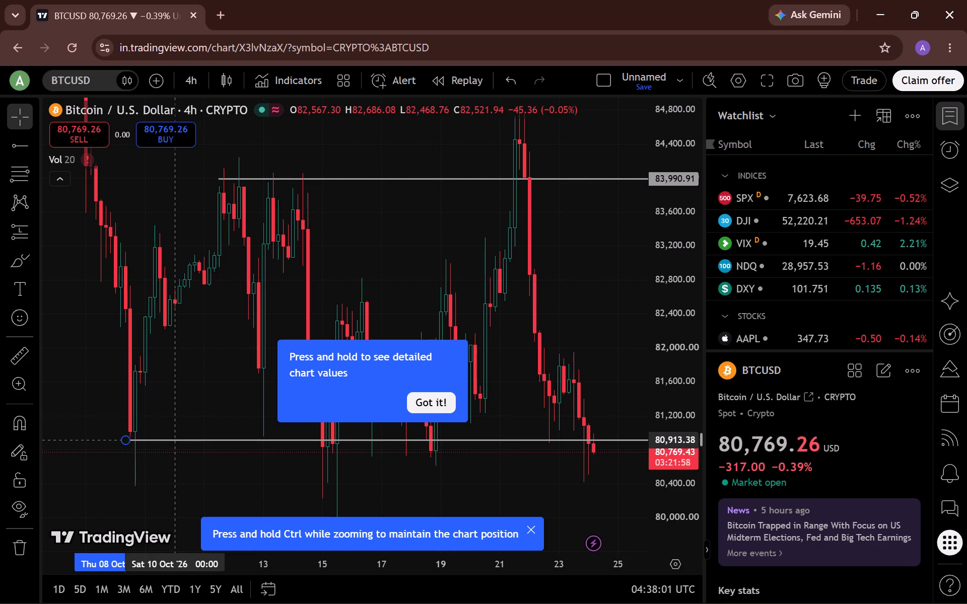
{"action": "left_click_drag", "start_coordinate": [175, 439], "coordinate": [174, 434]}
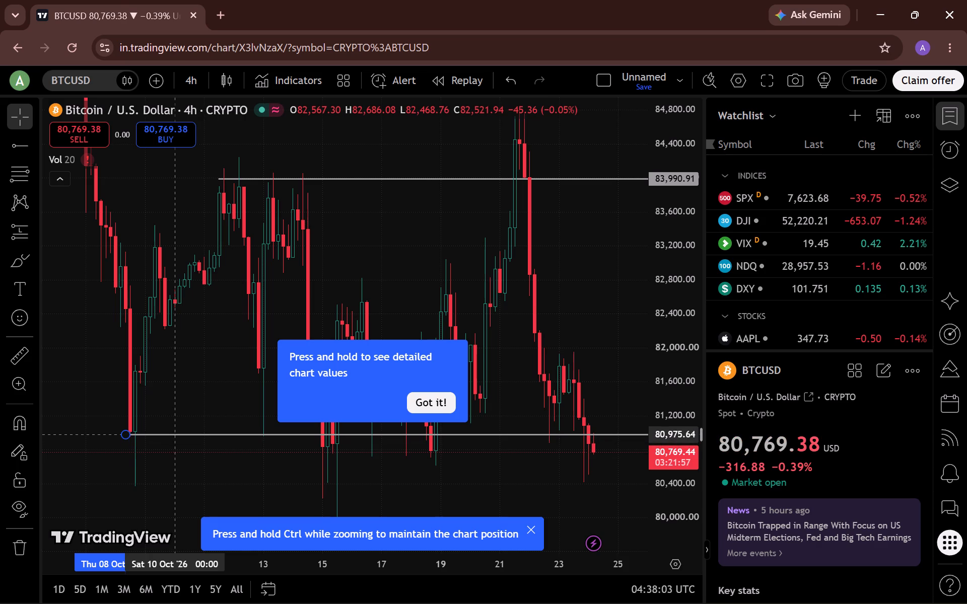
{"action": "left_click_drag", "start_coordinate": [174, 434], "coordinate": [174, 432]}
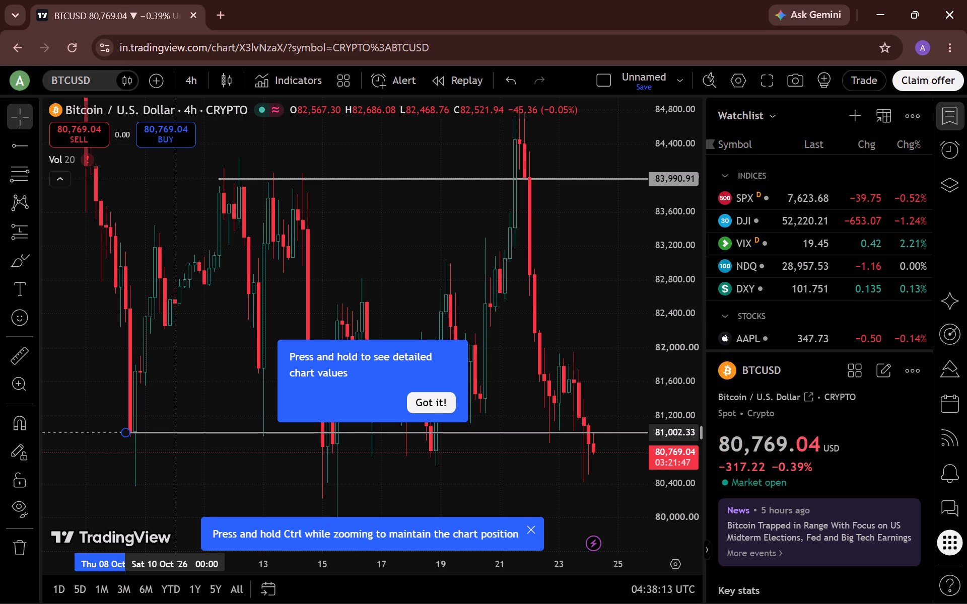
{"action": "left_click_drag", "start_coordinate": [174, 432], "coordinate": [183, 468]}
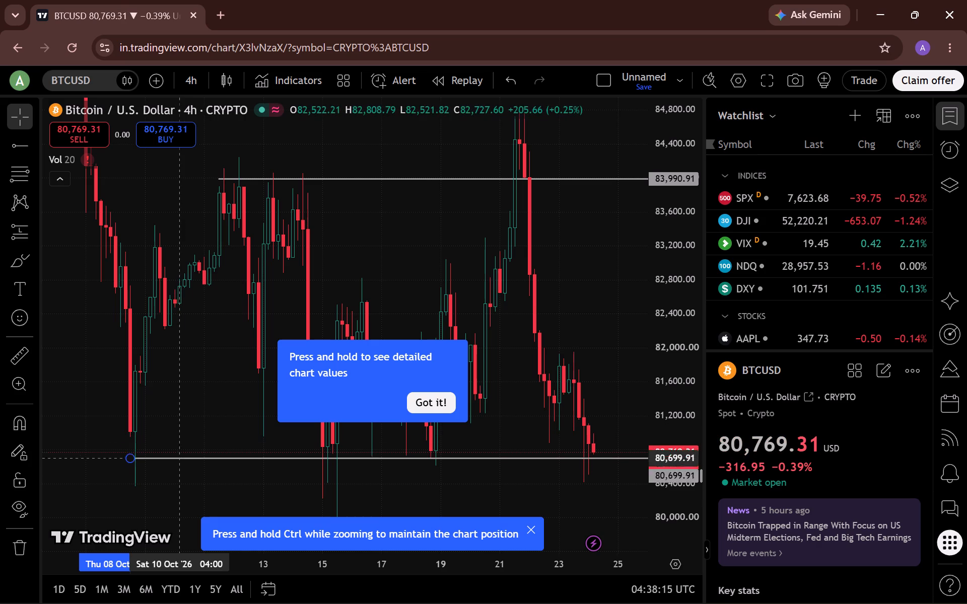
{"action": "left_click_drag", "start_coordinate": [183, 468], "coordinate": [177, 474]}
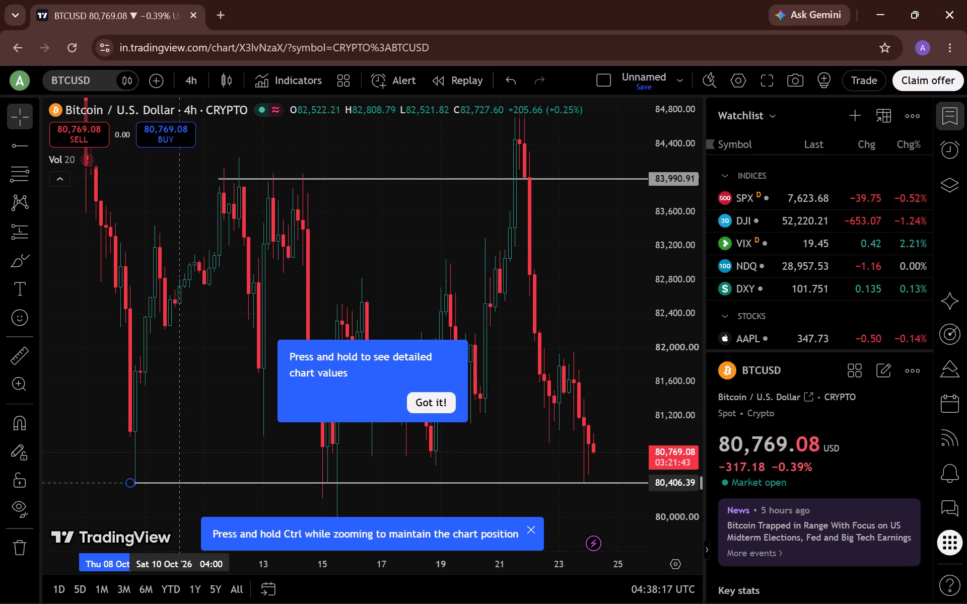
{"action": "left_click_drag", "start_coordinate": [177, 474], "coordinate": [174, 450]}
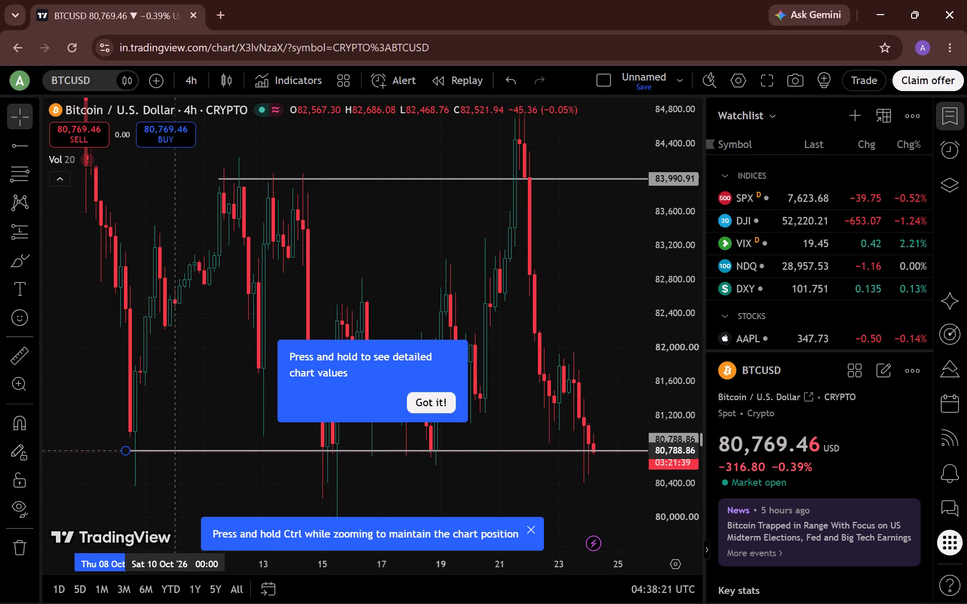
{"action": "left_click_drag", "start_coordinate": [174, 450], "coordinate": [173, 447]}
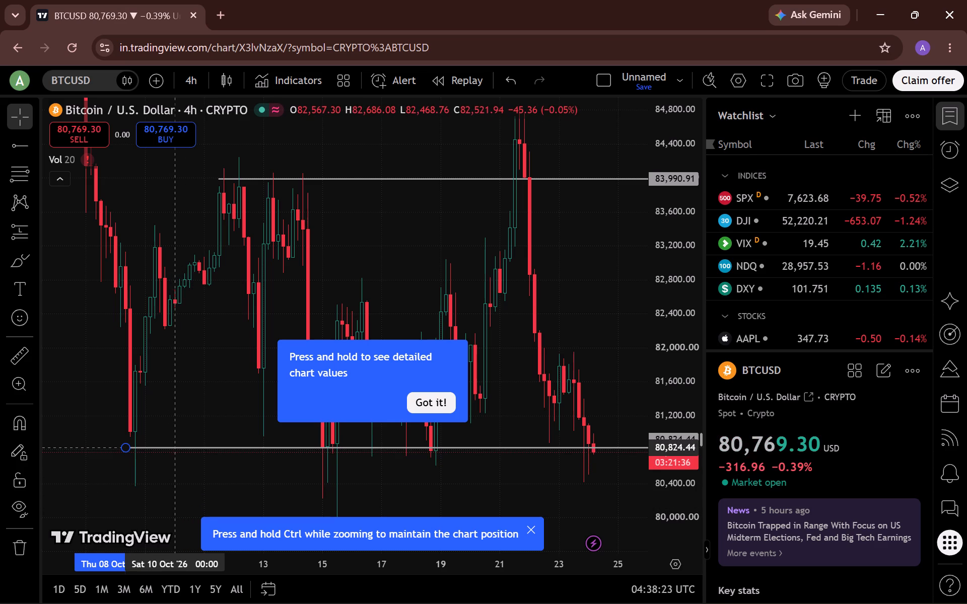
{"action": "left_click_drag", "start_coordinate": [173, 447], "coordinate": [174, 445]}
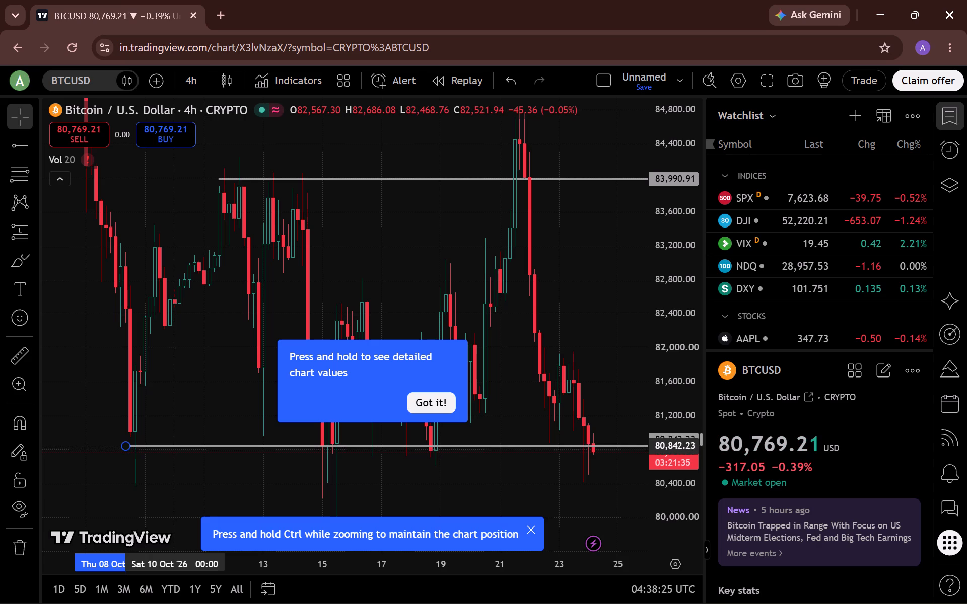
{"action": "left_click_drag", "start_coordinate": [174, 445], "coordinate": [178, 444]}
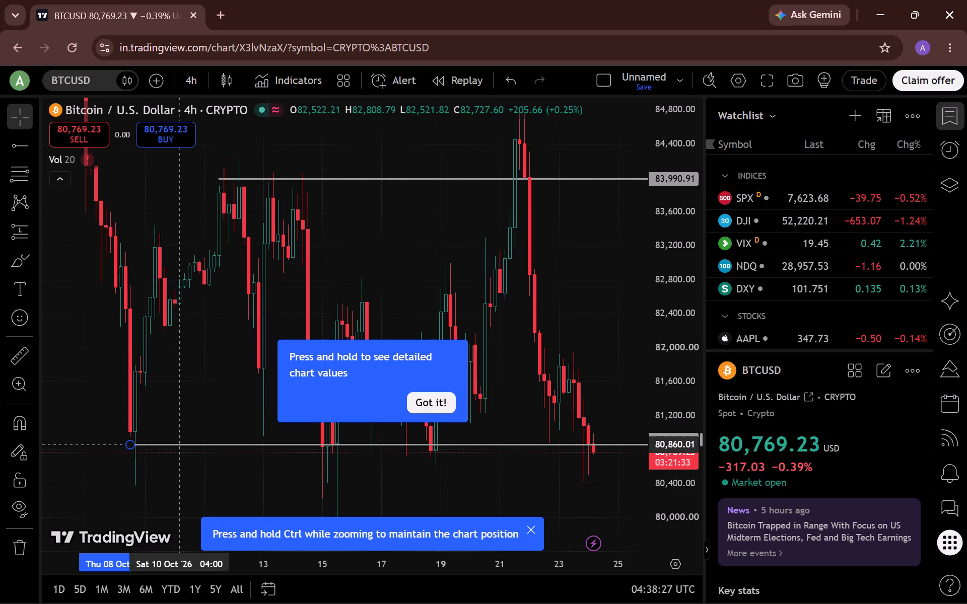
{"action": "left_click_drag", "start_coordinate": [178, 444], "coordinate": [175, 444]}
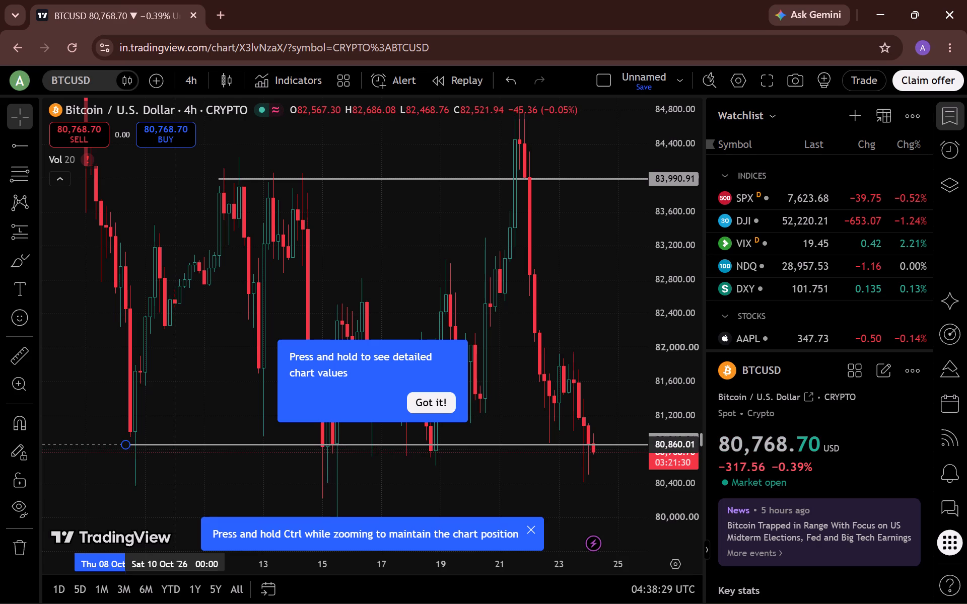
{"action": "left_click_drag", "start_coordinate": [175, 444], "coordinate": [177, 447]}
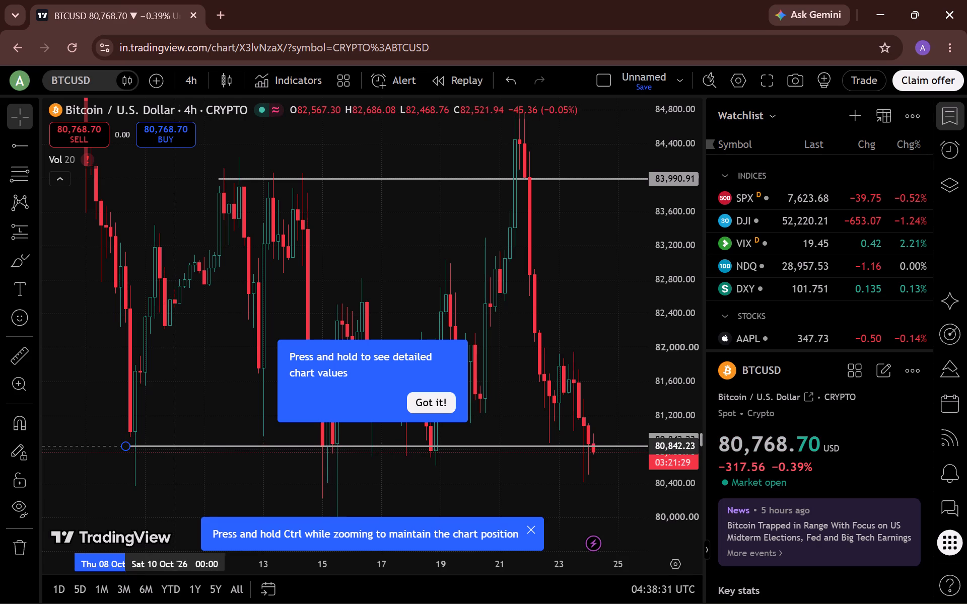
{"action": "left_click_drag", "start_coordinate": [177, 447], "coordinate": [175, 446]}
{"action": "left_click", "coordinate": [175, 446]}
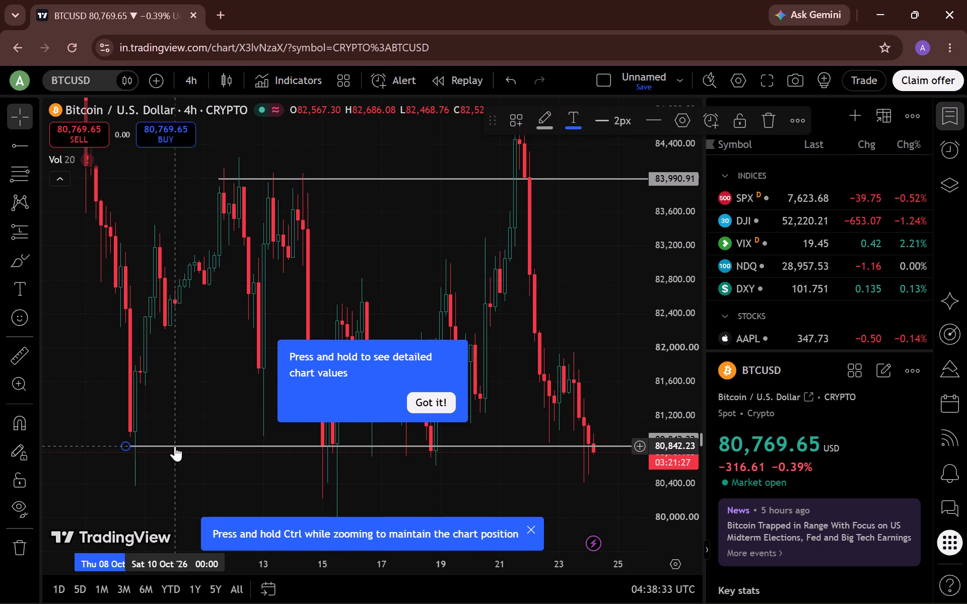
{"action": "left_click", "coordinate": [175, 471]}
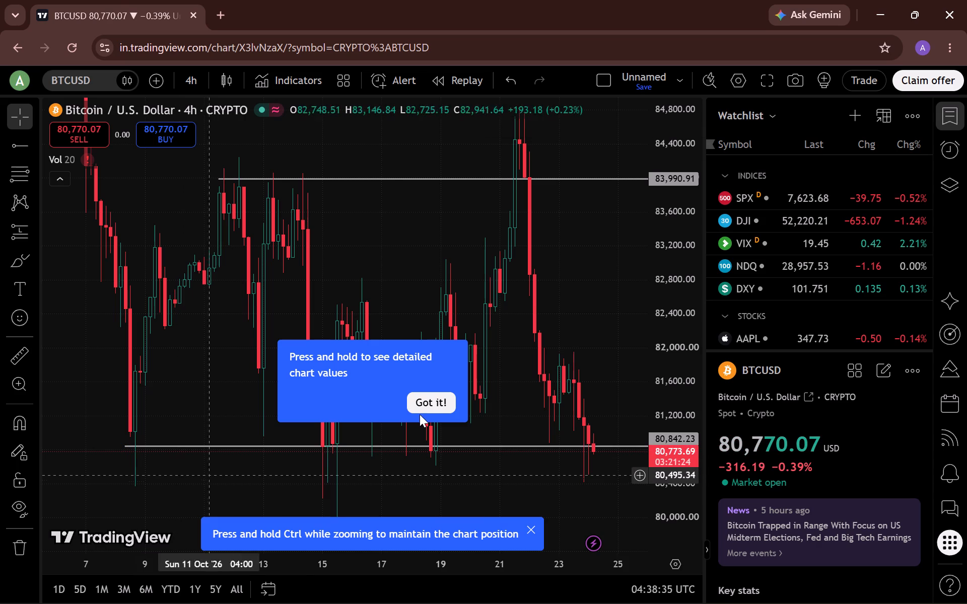
Dismiss the tip about viewing detailed chart values.
{"action": "left_click", "coordinate": [432, 402]}
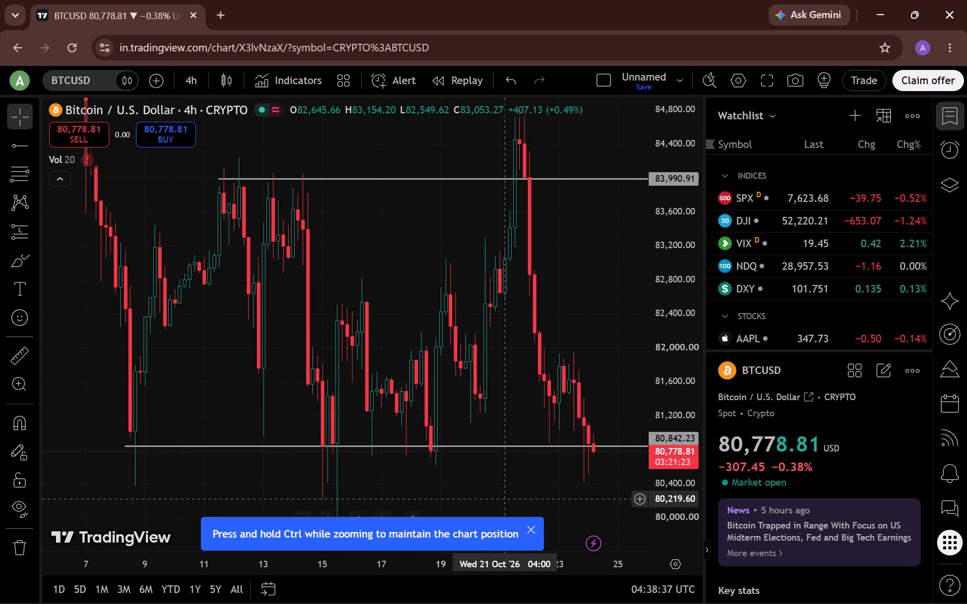
{"action": "left_click", "coordinate": [507, 499]}
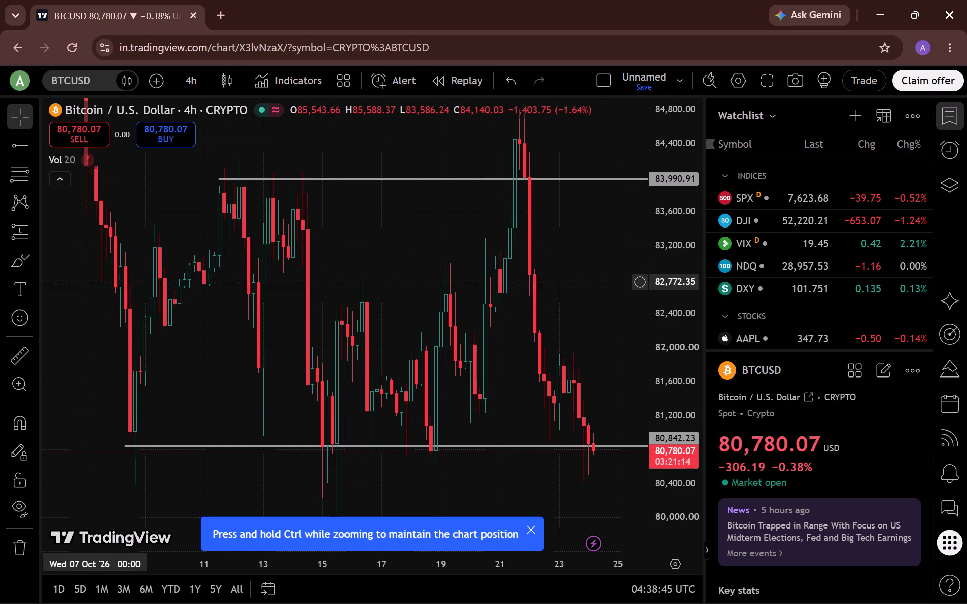
Switch the BTCUSD chart to the full view with the surrounding panels hidden.
{"action": "left_click_drag", "start_coordinate": [7, 350], "coordinate": [23, 230]}
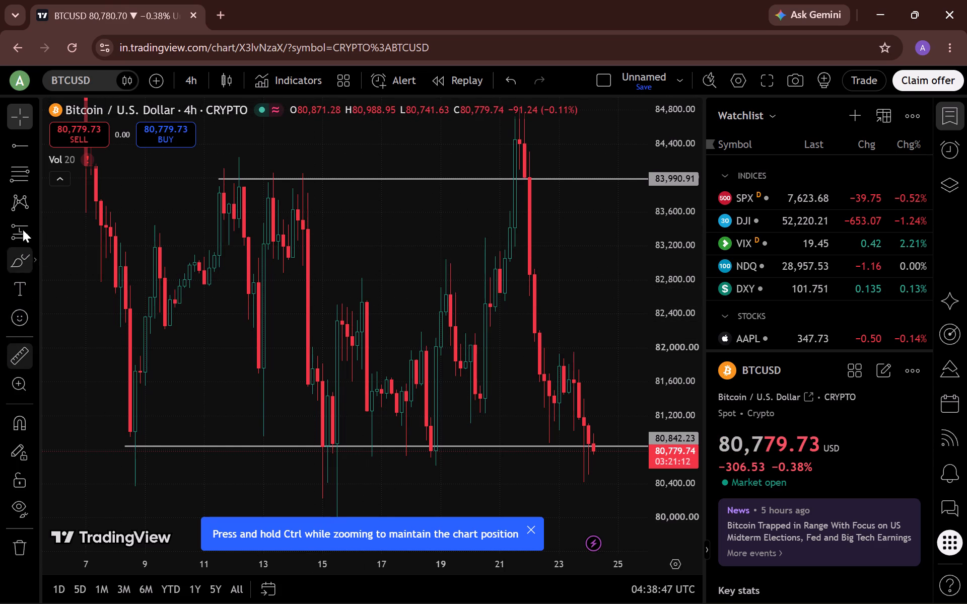
{"action": "left_click_drag", "start_coordinate": [23, 230], "coordinate": [127, 158]}
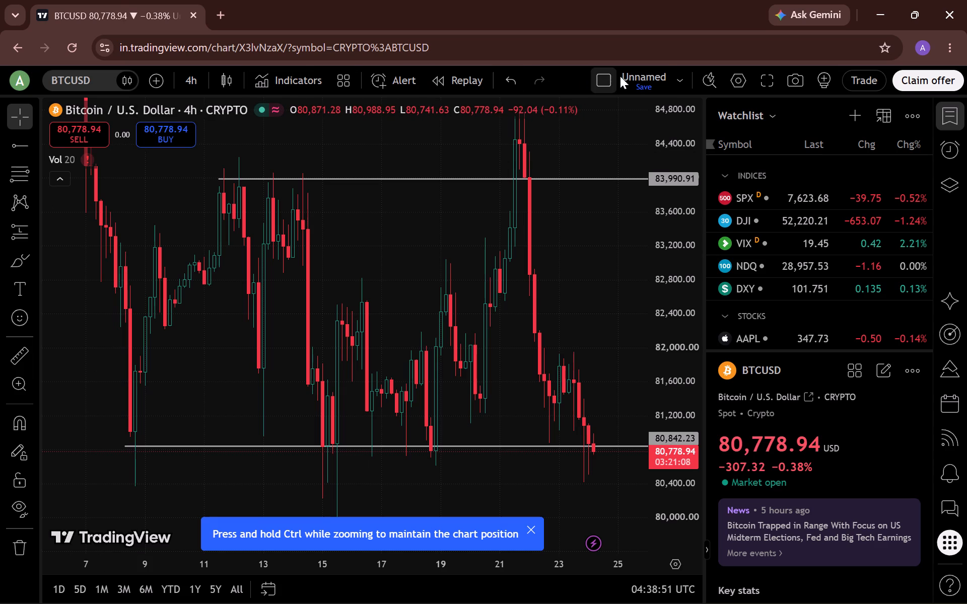
{"action": "left_click", "coordinate": [770, 78]}
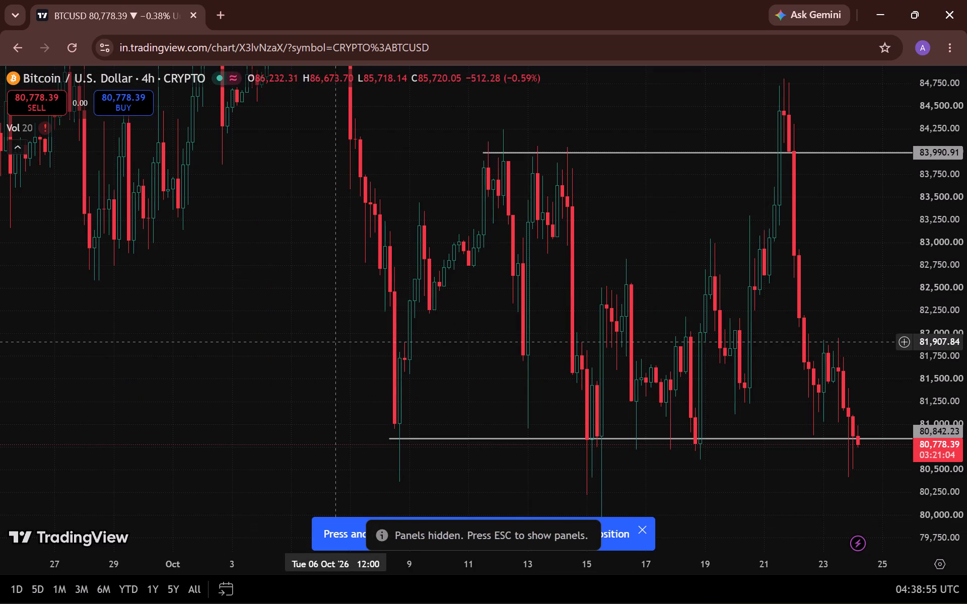
{"action": "left_click", "coordinate": [297, 427]}
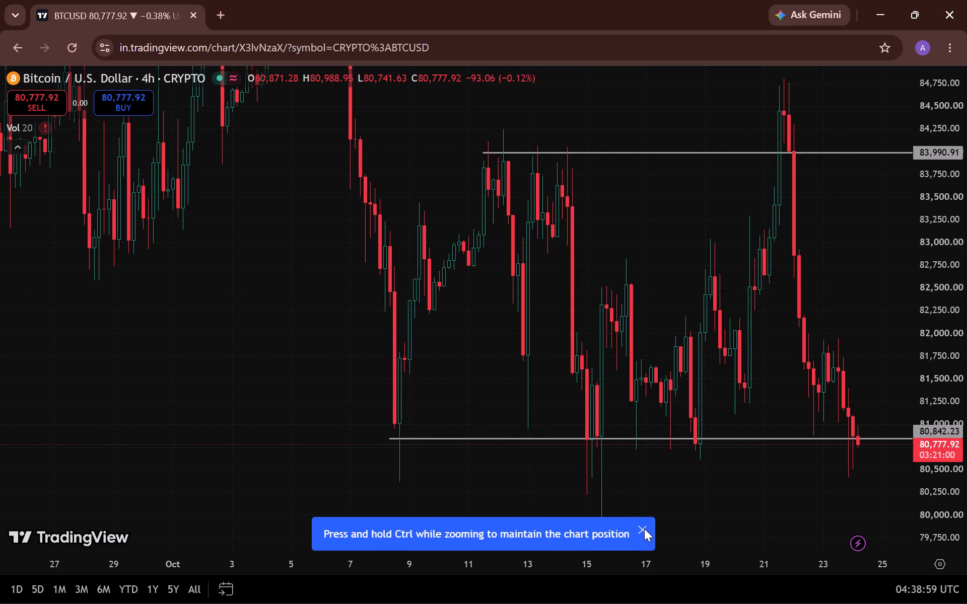
Dismiss the zoom tip and reframe the chart with a compressed price scale, leaving space after the latest candle.
{"action": "left_click", "coordinate": [642, 529]}
{"action": "left_click_drag", "start_coordinate": [685, 523], "coordinate": [429, 498]}
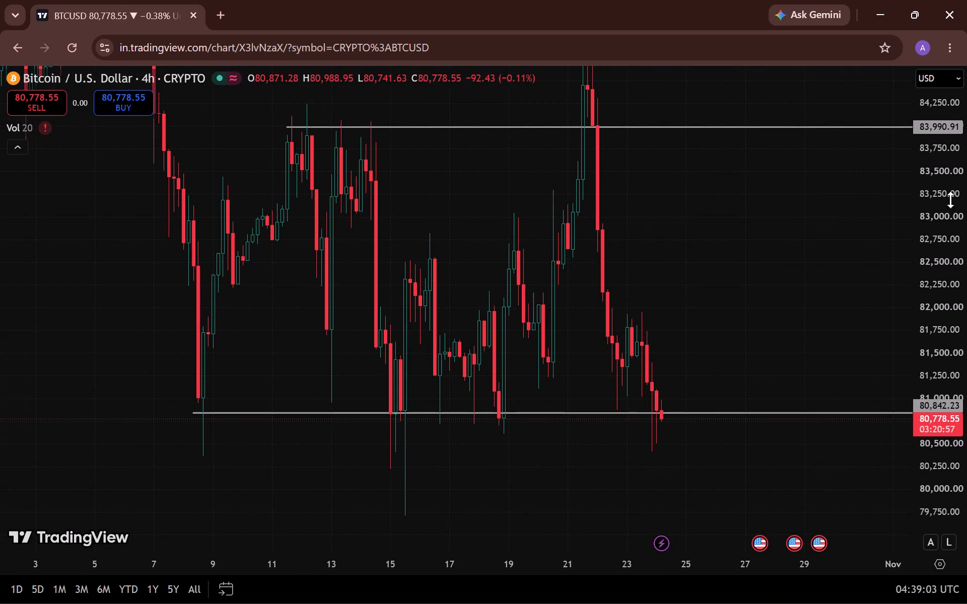
{"action": "left_click_drag", "start_coordinate": [944, 188], "coordinate": [952, 344]}
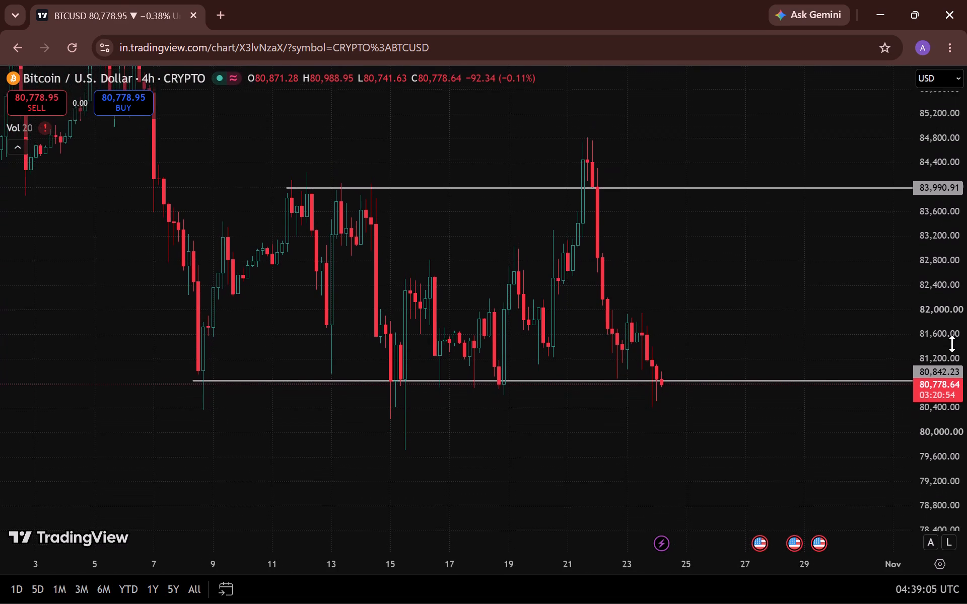
{"action": "left_click_drag", "start_coordinate": [952, 344], "coordinate": [947, 376]}
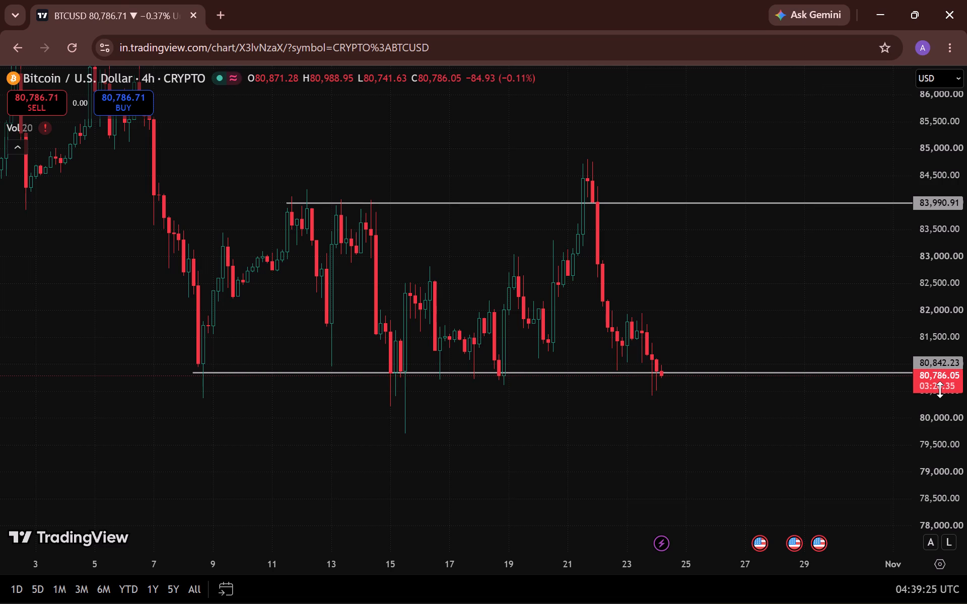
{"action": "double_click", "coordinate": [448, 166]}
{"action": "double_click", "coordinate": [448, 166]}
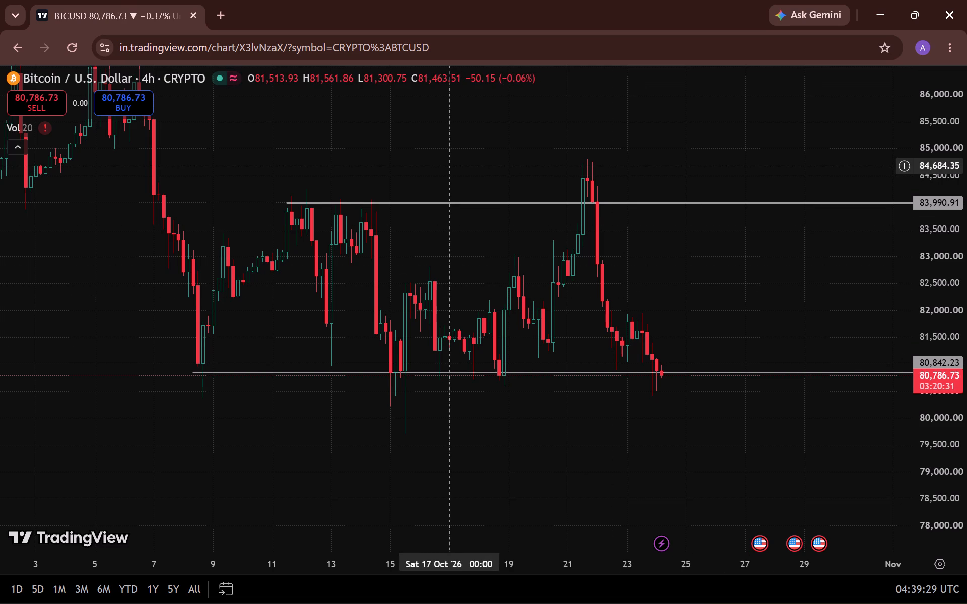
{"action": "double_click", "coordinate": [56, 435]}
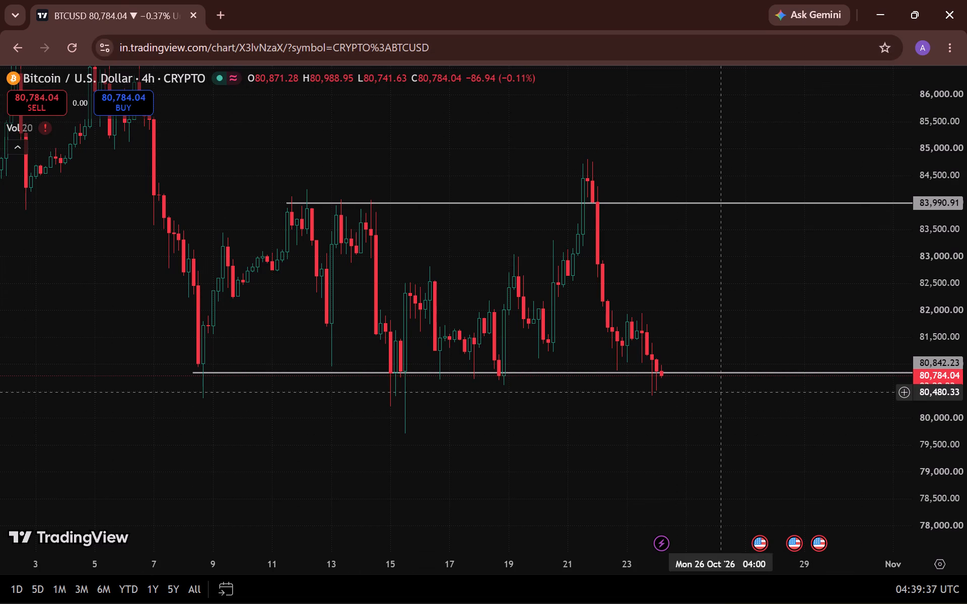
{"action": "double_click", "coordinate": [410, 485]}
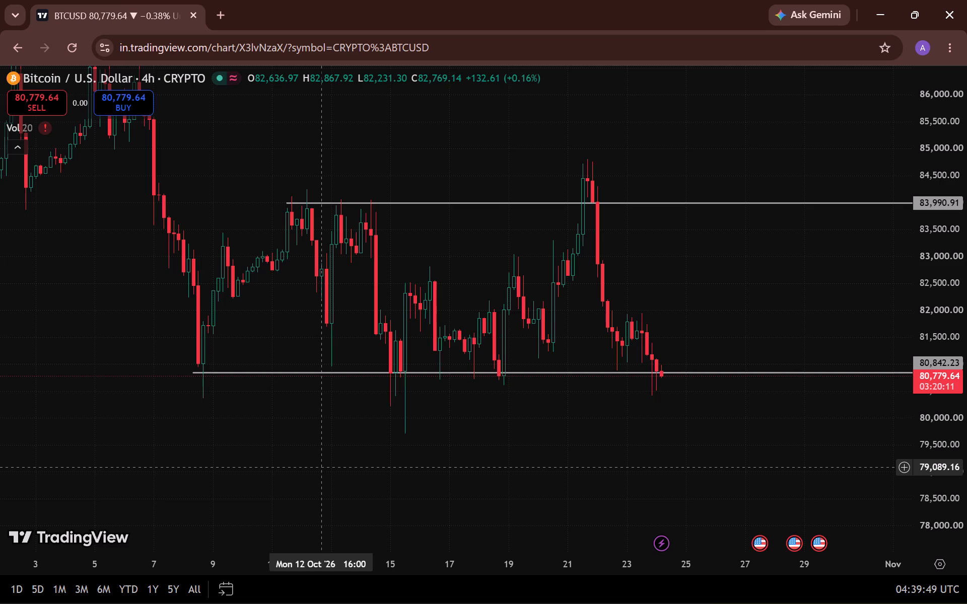
Examine the 4-hour BTCUSD candles around the two horizontal rays, from early October to the empty space after the latest candle.
{"action": "double_click", "coordinate": [813, 302]}
{"action": "double_click", "coordinate": [936, 267]}
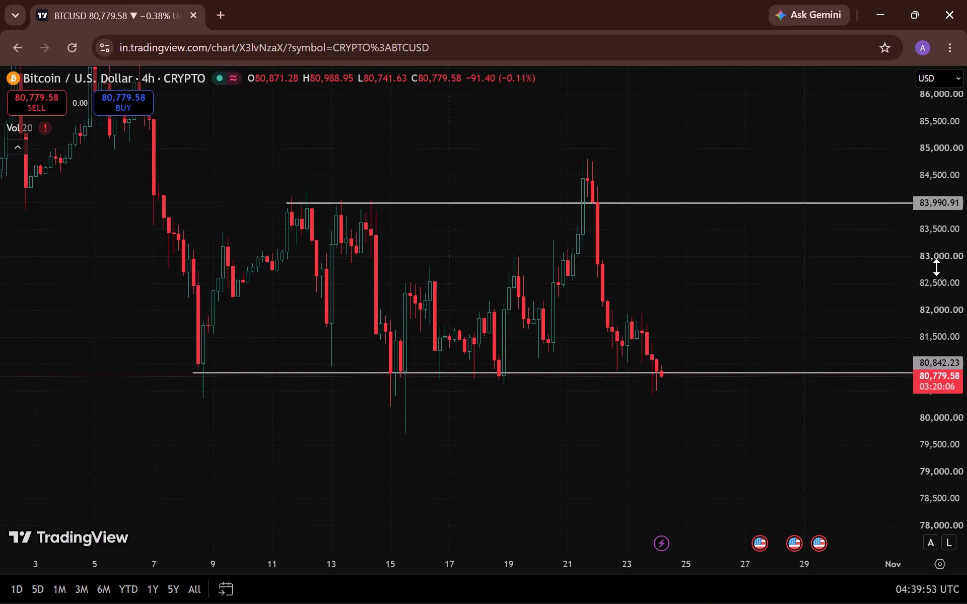
{"action": "double_click", "coordinate": [936, 267]}
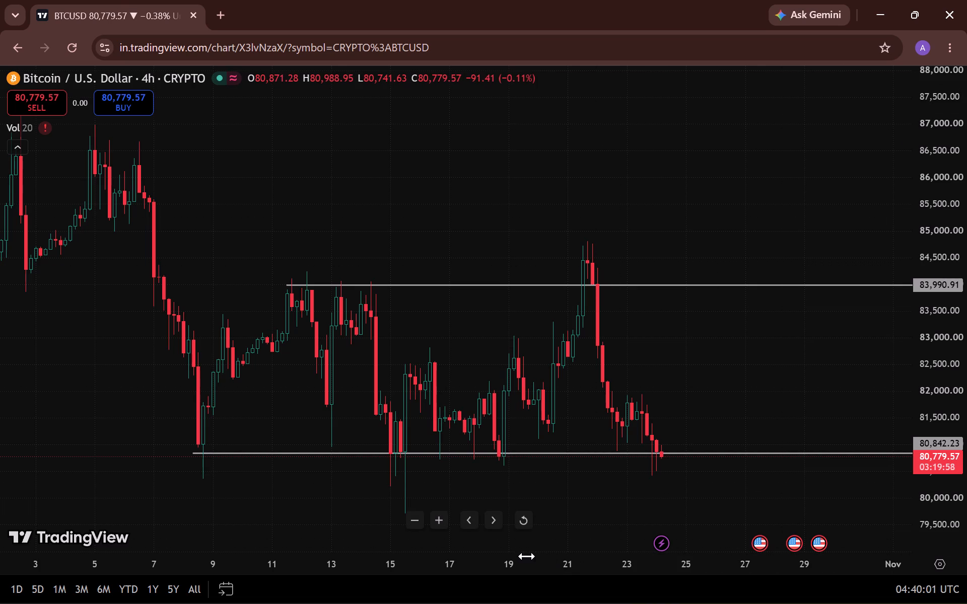
{"action": "left_click_drag", "start_coordinate": [537, 566], "coordinate": [421, 535]}
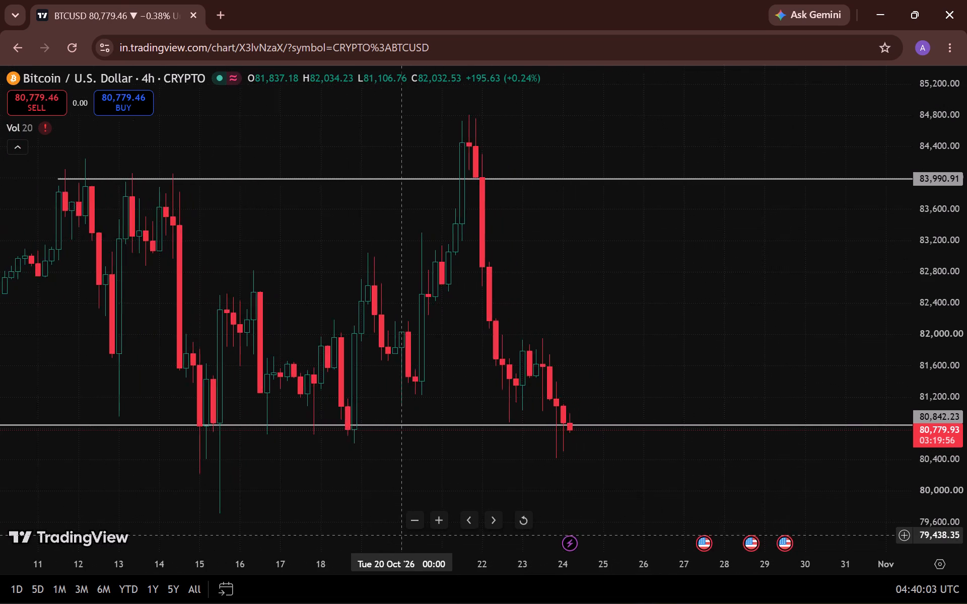
{"action": "left_click_drag", "start_coordinate": [421, 535], "coordinate": [502, 547]}
{"action": "left_click_drag", "start_coordinate": [636, 396], "coordinate": [670, 373]}
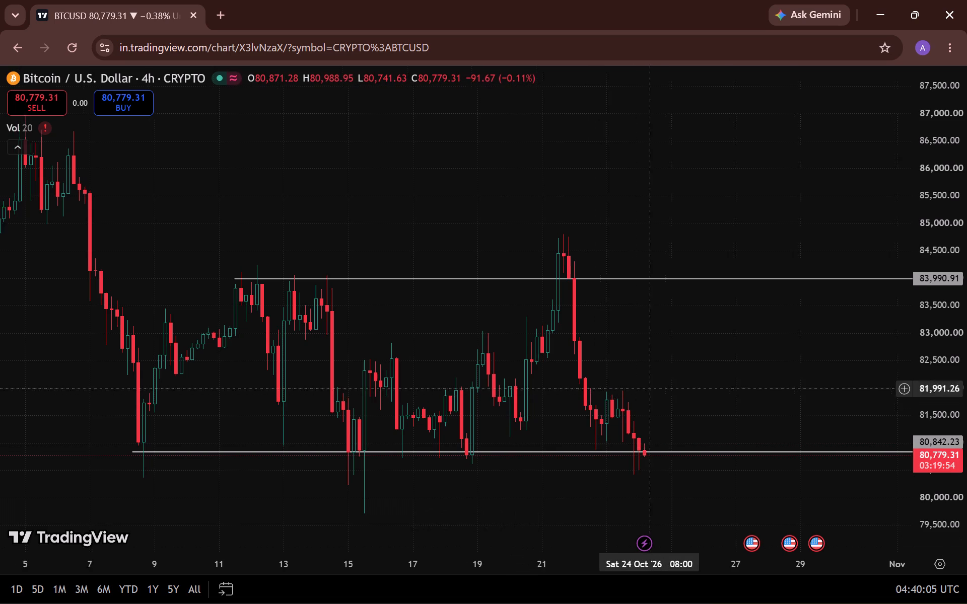
{"action": "left_click_drag", "start_coordinate": [670, 373], "coordinate": [459, 335]}
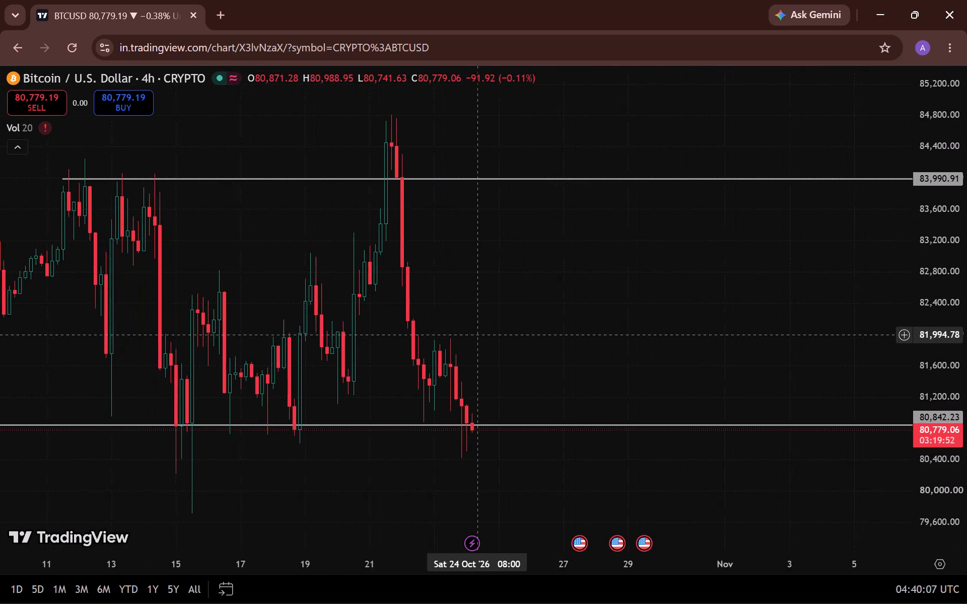
{"action": "left_click_drag", "start_coordinate": [459, 335], "coordinate": [294, 344]}
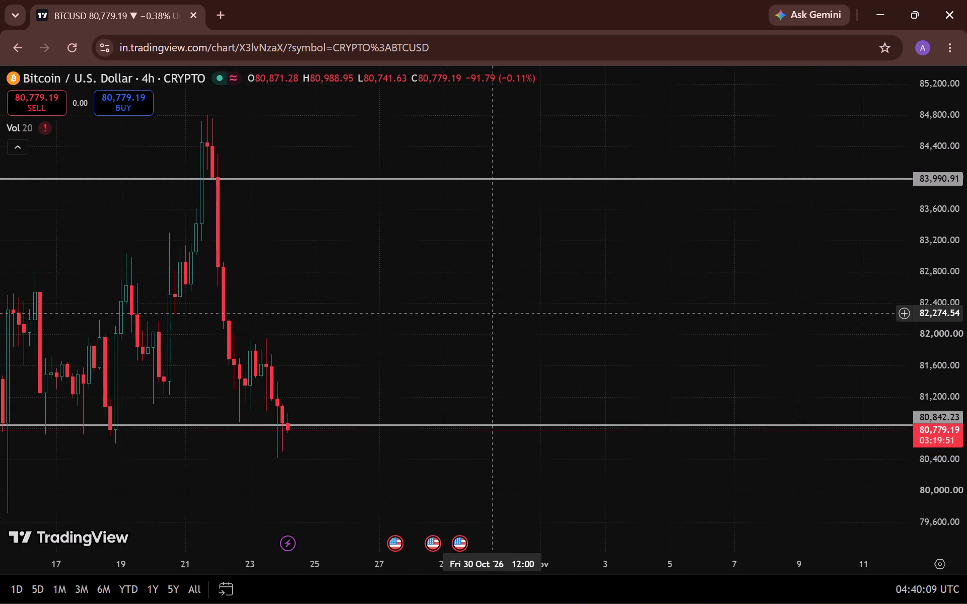
{"action": "left_click_drag", "start_coordinate": [492, 313], "coordinate": [838, 335]}
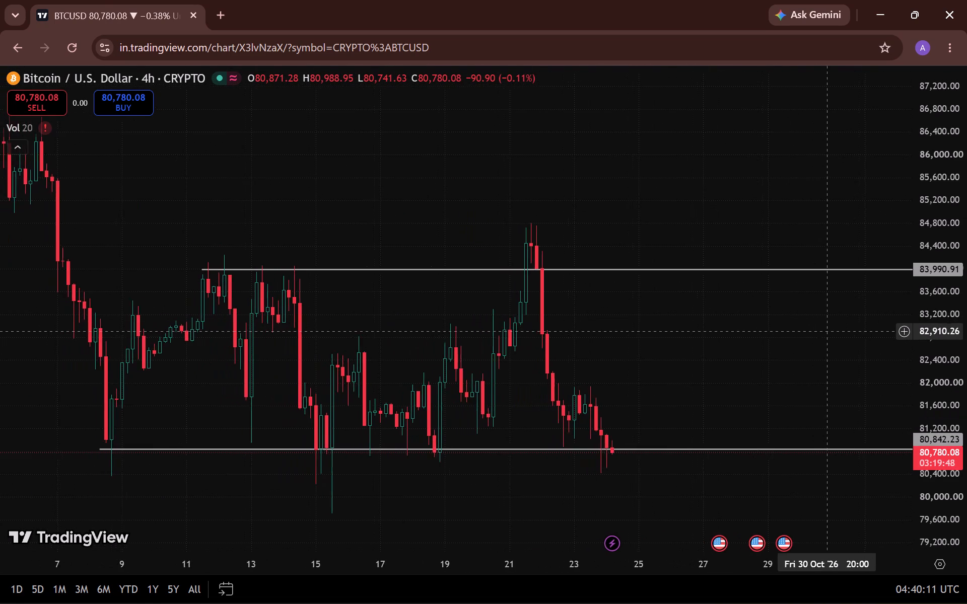
{"action": "left_click_drag", "start_coordinate": [838, 335], "coordinate": [859, 339]}
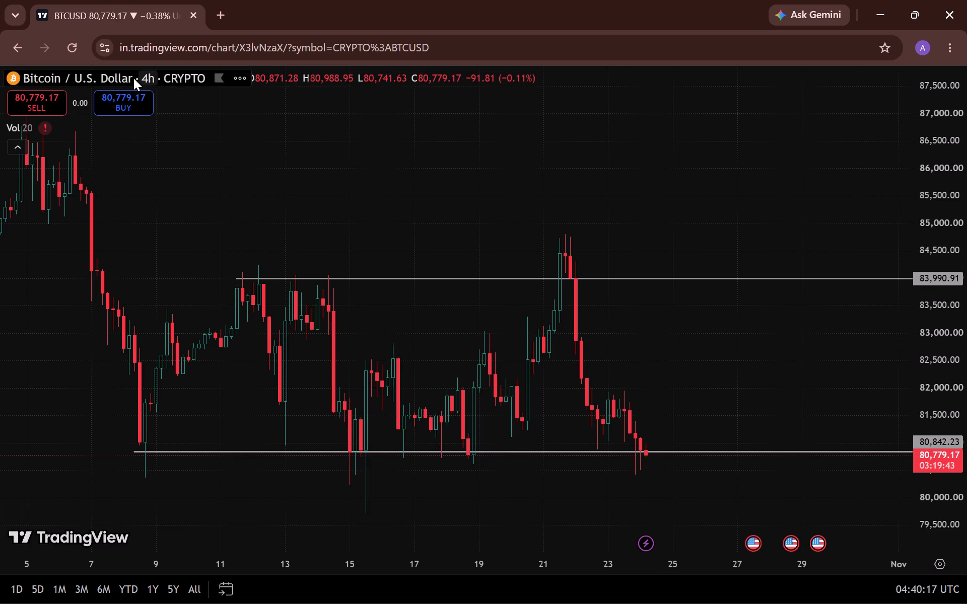
Connect the chart to the Paper Trading brokerage simulator.
{"action": "left_click", "coordinate": [125, 99]}
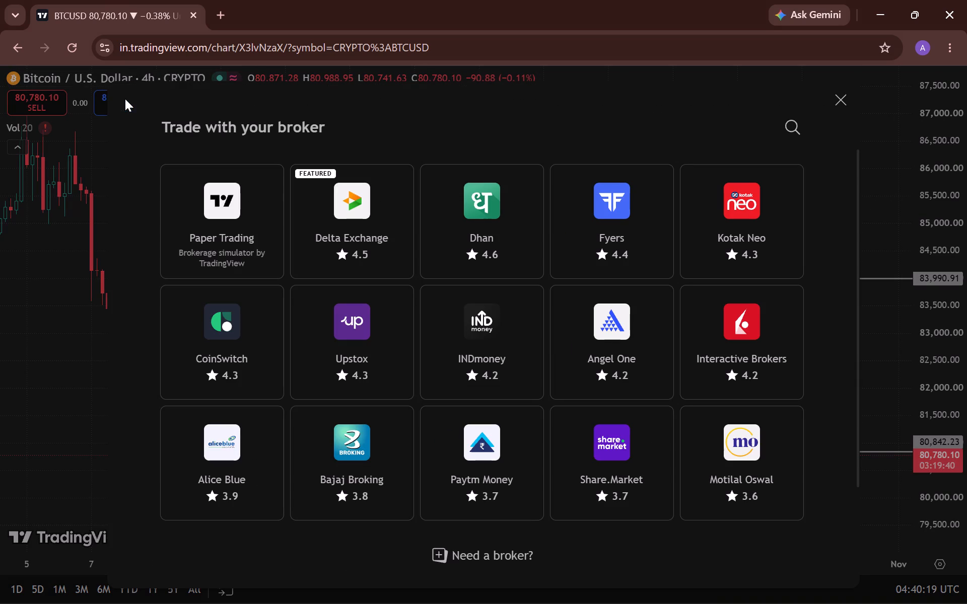
{"action": "left_click", "coordinate": [224, 217]}
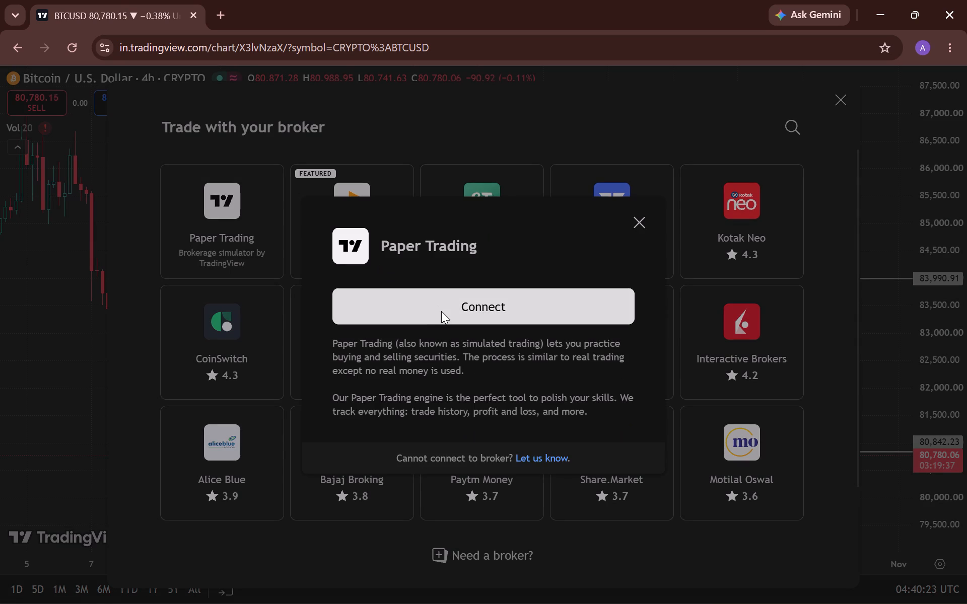
{"action": "left_click", "coordinate": [441, 311]}
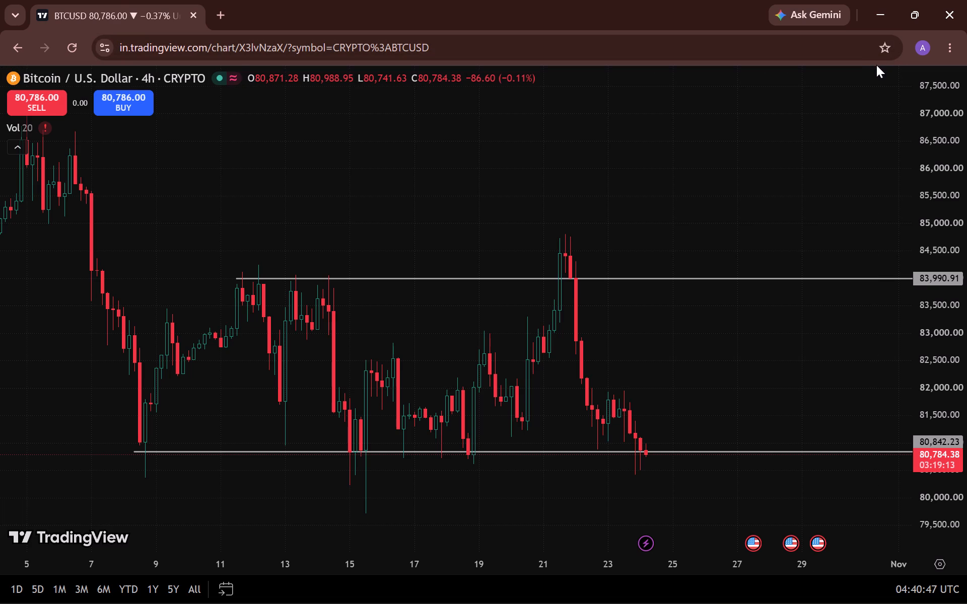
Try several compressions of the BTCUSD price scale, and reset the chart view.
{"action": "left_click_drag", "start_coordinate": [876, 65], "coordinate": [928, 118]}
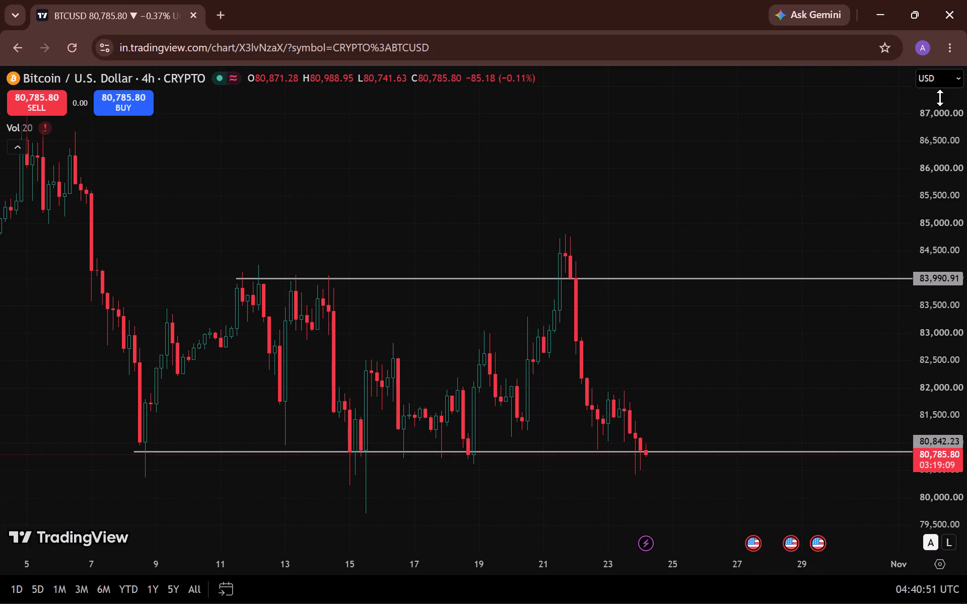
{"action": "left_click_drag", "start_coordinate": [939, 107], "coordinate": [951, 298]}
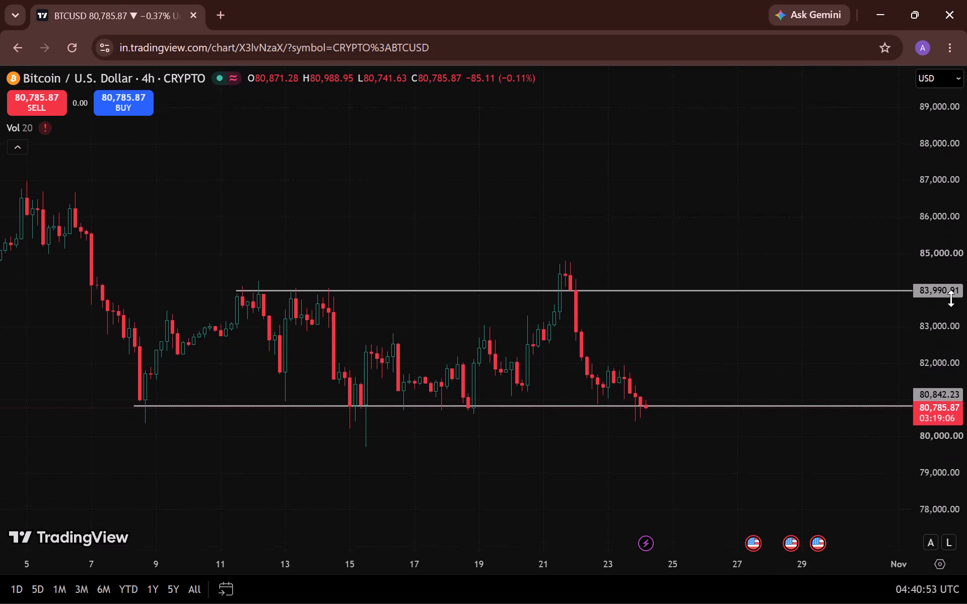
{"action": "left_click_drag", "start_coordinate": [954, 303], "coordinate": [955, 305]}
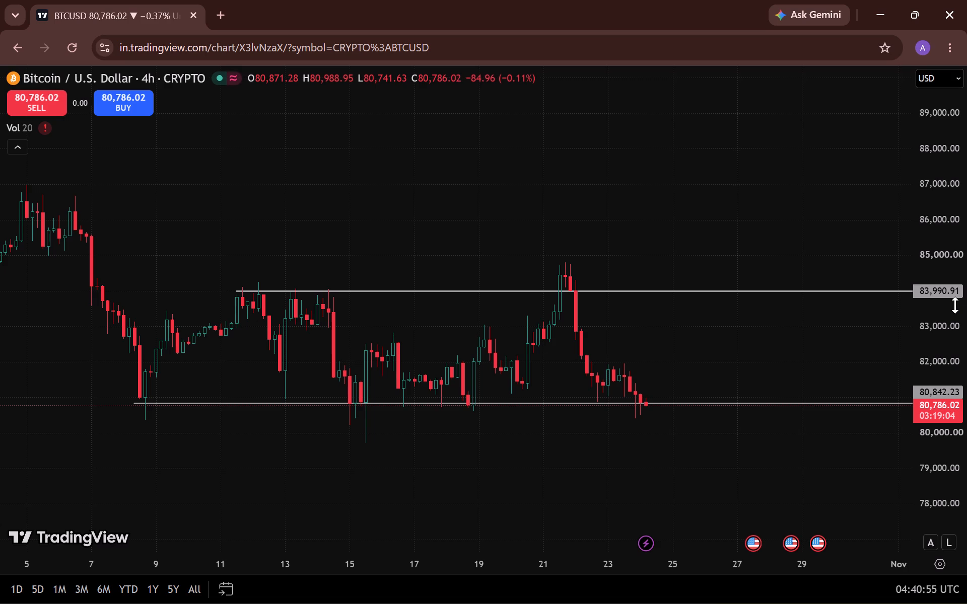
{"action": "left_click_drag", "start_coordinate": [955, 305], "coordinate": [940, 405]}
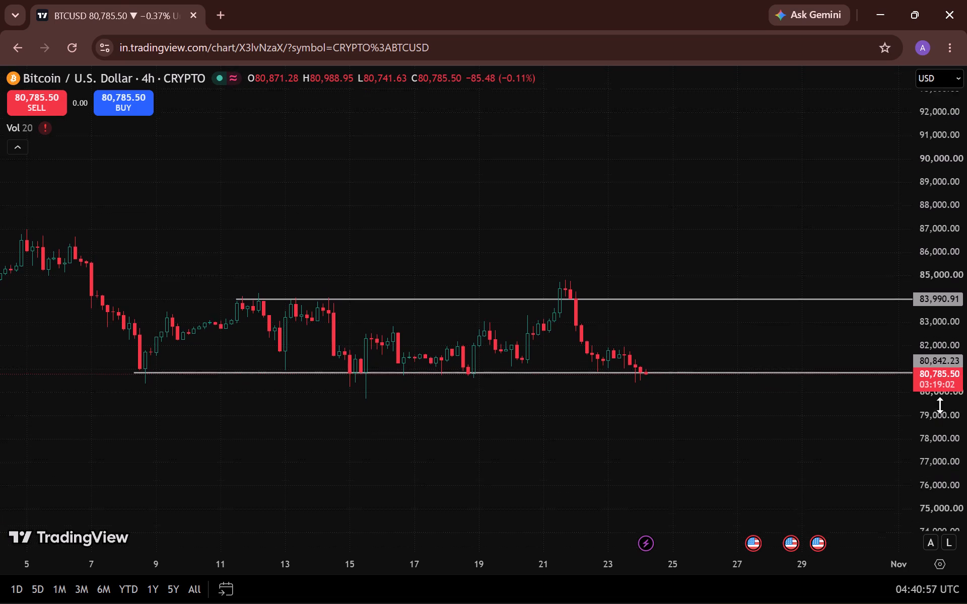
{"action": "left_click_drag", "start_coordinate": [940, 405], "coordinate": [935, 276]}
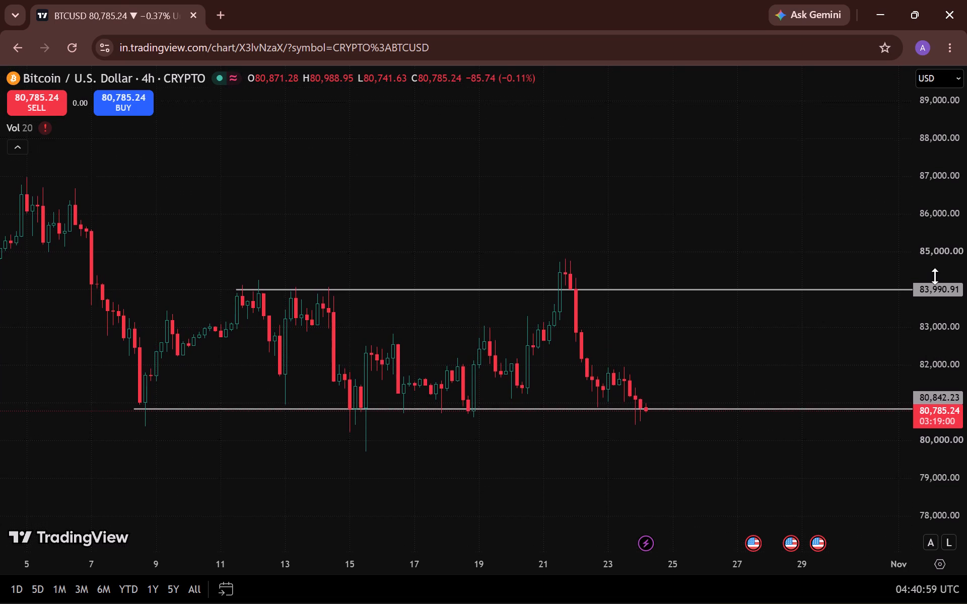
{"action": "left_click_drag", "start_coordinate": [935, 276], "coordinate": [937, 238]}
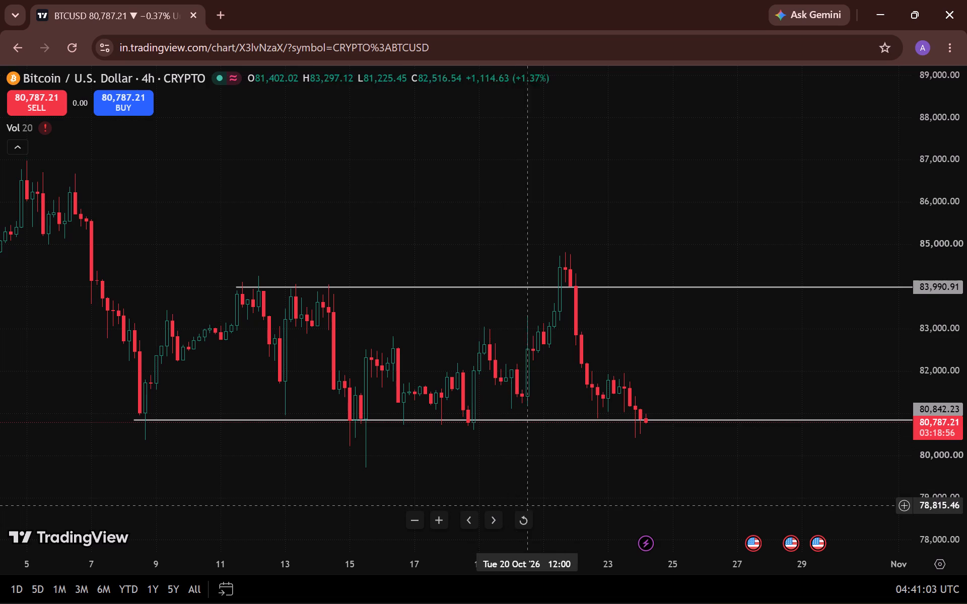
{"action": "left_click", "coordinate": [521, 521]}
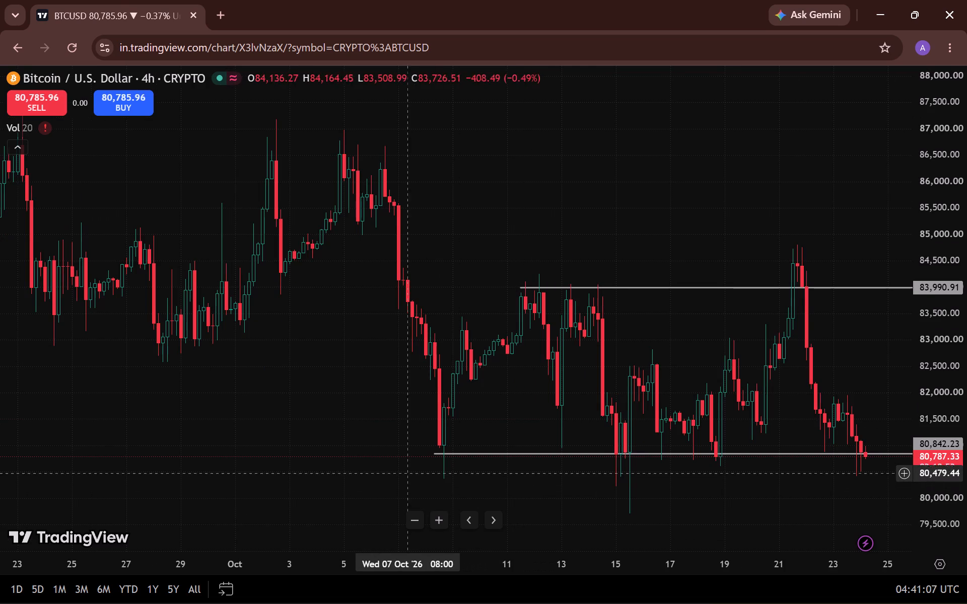
Reframe the BTCUSD chart with a compressed price scale, both rays near mid-height and space after the latest candle.
{"action": "left_click_drag", "start_coordinate": [396, 471], "coordinate": [134, 340]}
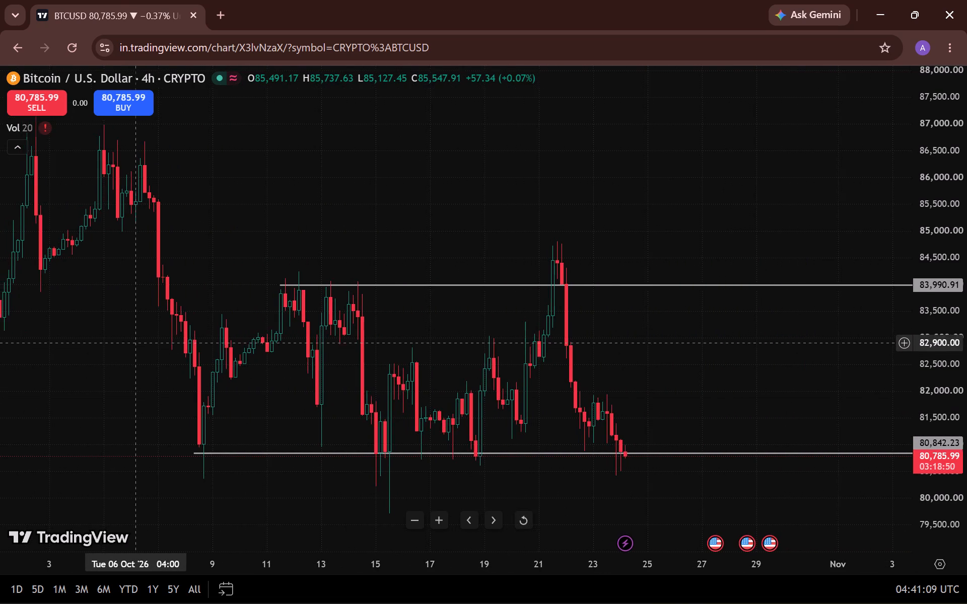
{"action": "left_click_drag", "start_coordinate": [134, 340], "coordinate": [176, 375]}
{"action": "left_click_drag", "start_coordinate": [176, 375], "coordinate": [127, 262]}
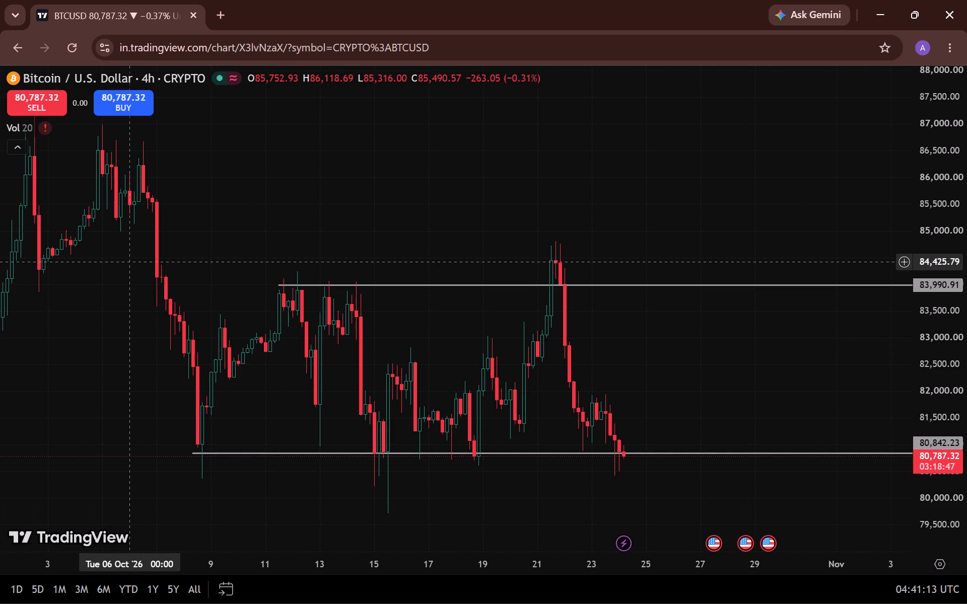
{"action": "left_click_drag", "start_coordinate": [733, 403], "coordinate": [722, 344]}
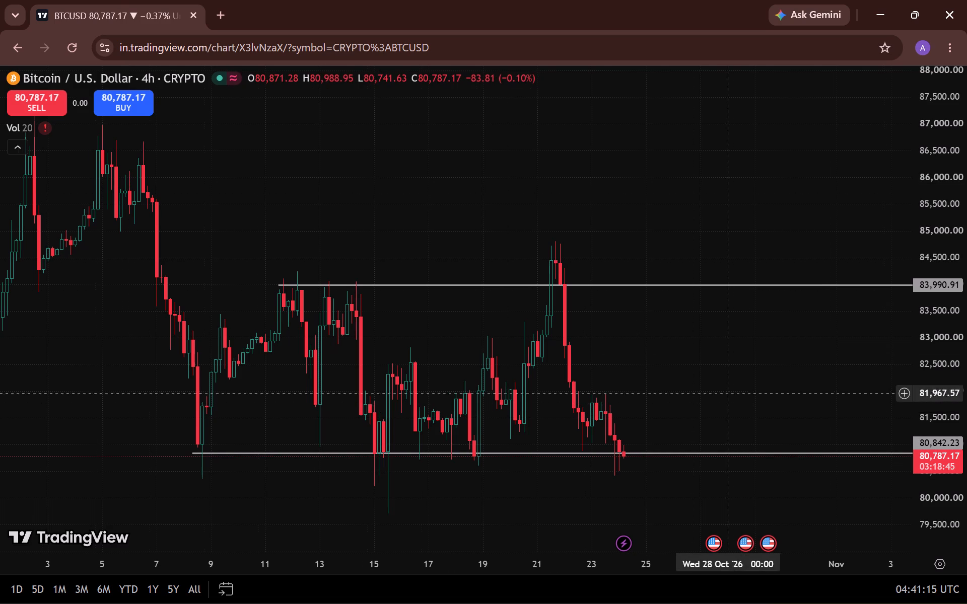
{"action": "left_click_drag", "start_coordinate": [722, 344], "coordinate": [939, 334]}
{"action": "left_click_drag", "start_coordinate": [939, 334], "coordinate": [942, 390]}
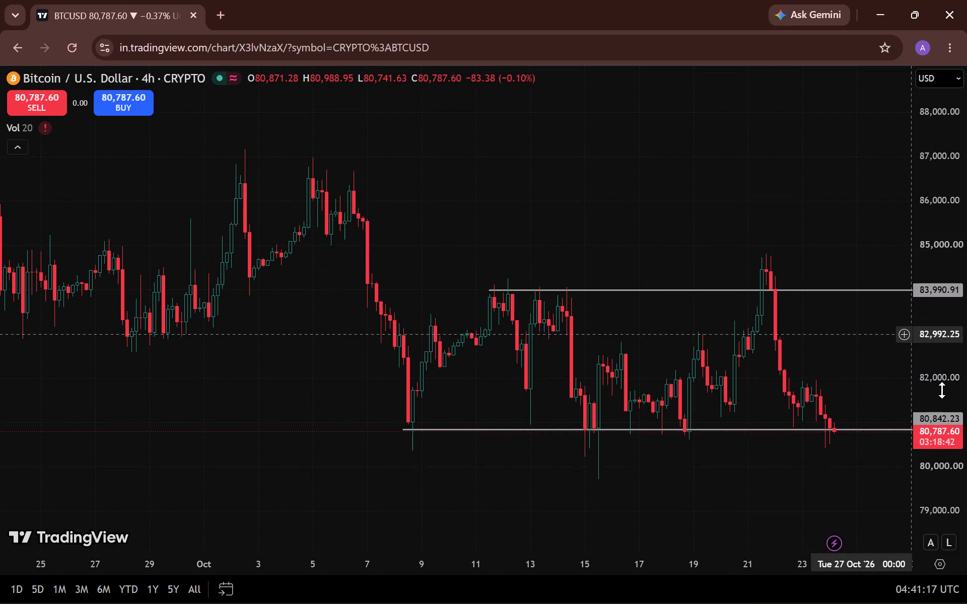
{"action": "left_click_drag", "start_coordinate": [942, 390], "coordinate": [936, 447]}
{"action": "left_click_drag", "start_coordinate": [780, 441], "coordinate": [629, 329]}
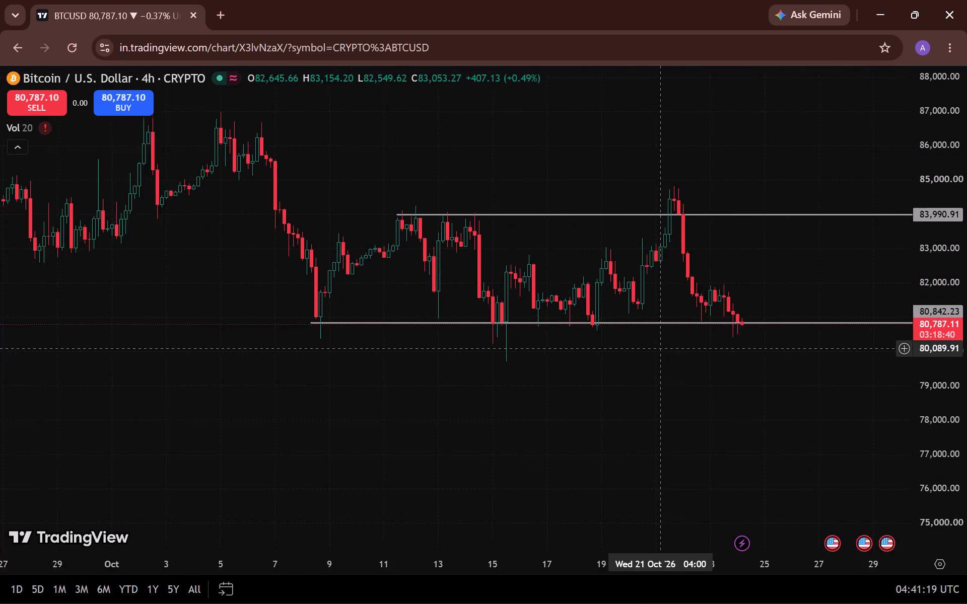
{"action": "left_click_drag", "start_coordinate": [629, 329], "coordinate": [543, 384]}
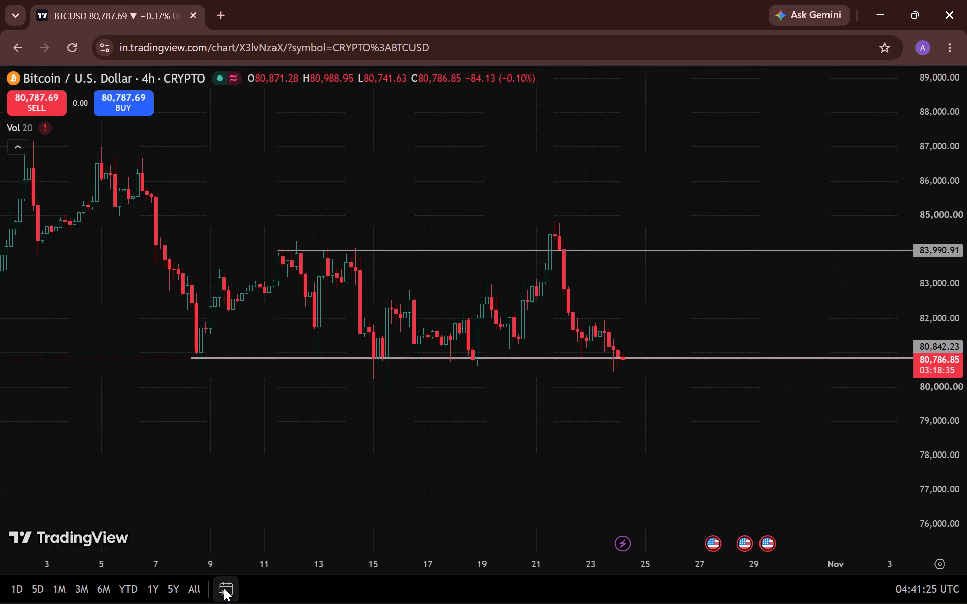
Open the Go to date picker for the chart and dismiss it without choosing a date.
{"action": "left_click", "coordinate": [224, 588]}
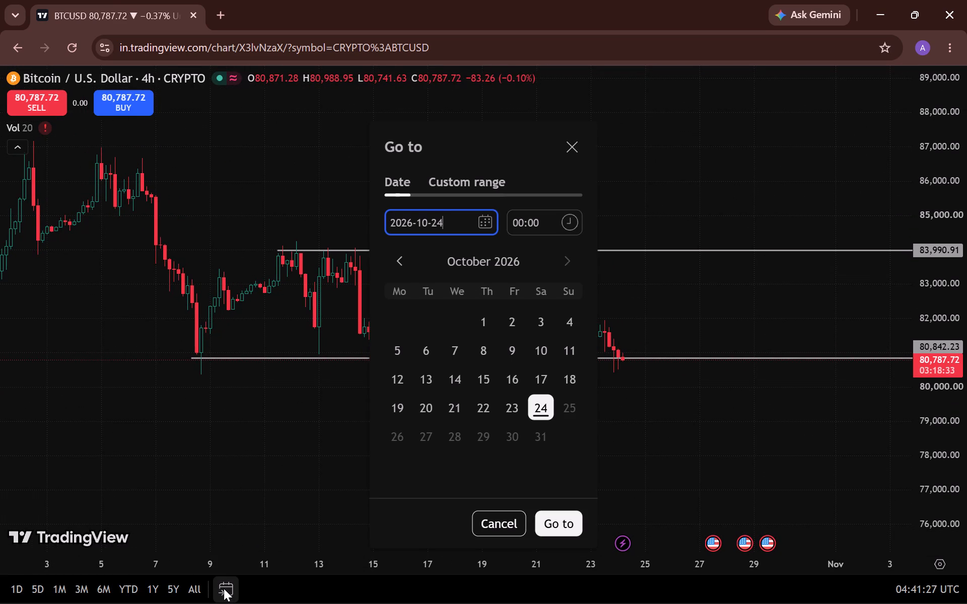
{"action": "left_click_drag", "start_coordinate": [224, 588], "coordinate": [208, 359]}
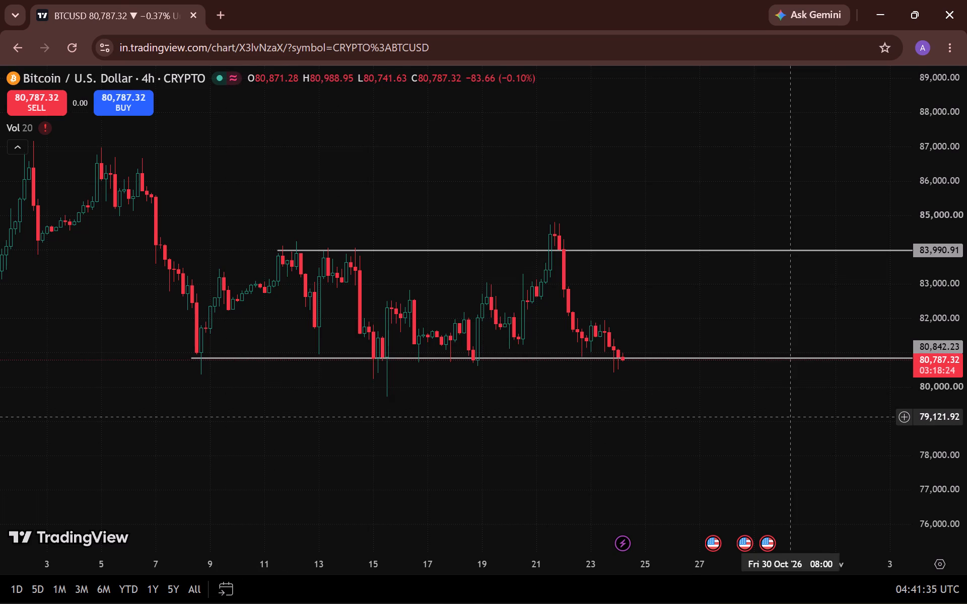
Review the price scale options and the Scales and lines settings, including the time scale options, and close them without changes.
{"action": "left_click", "coordinate": [937, 559]}
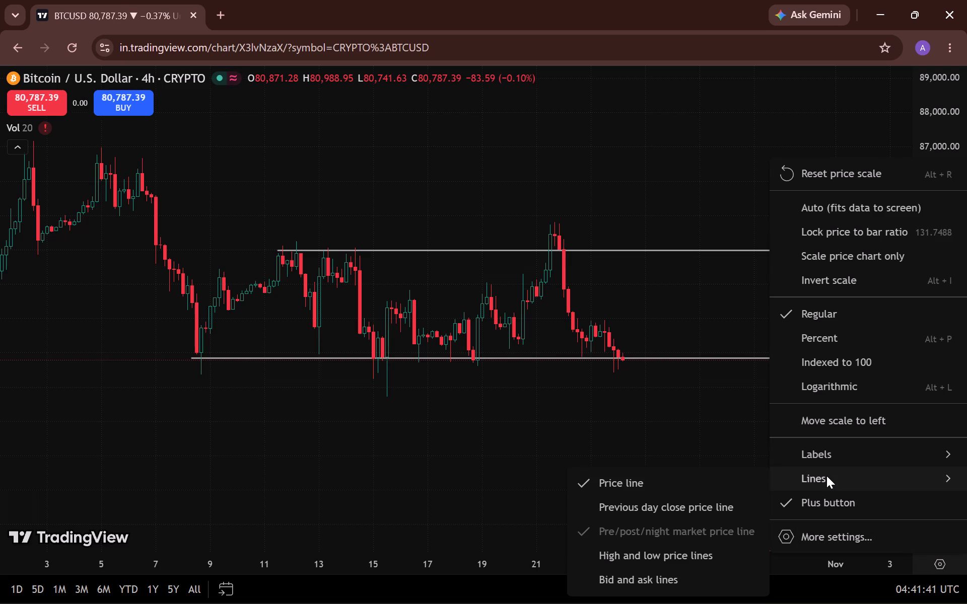
{"action": "scroll", "coordinate": [826, 476], "scroll_direction": "down", "scroll_amount": 1}
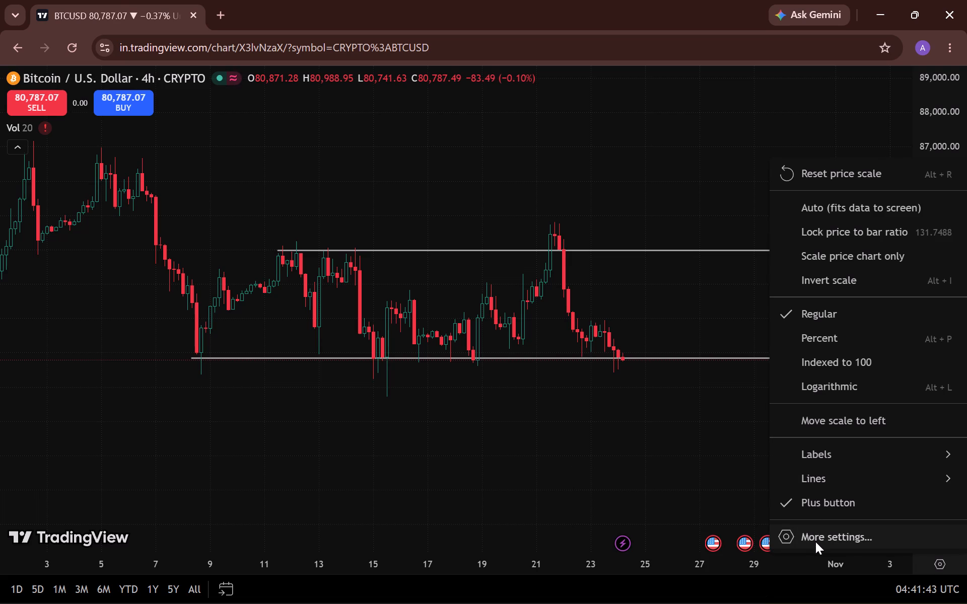
{"action": "left_click", "coordinate": [811, 539]}
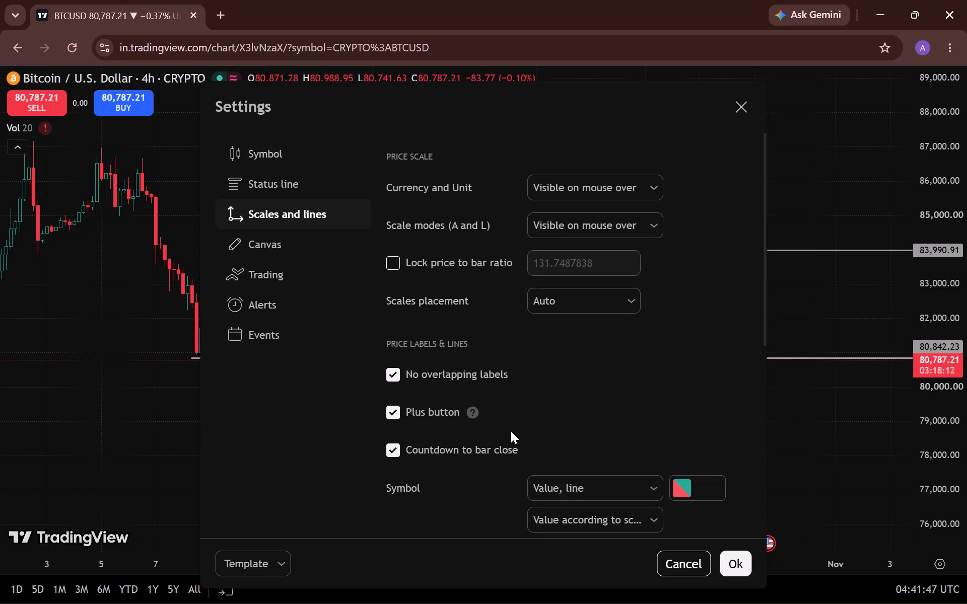
{"action": "scroll", "coordinate": [511, 431], "scroll_direction": "down", "scroll_amount": 5}
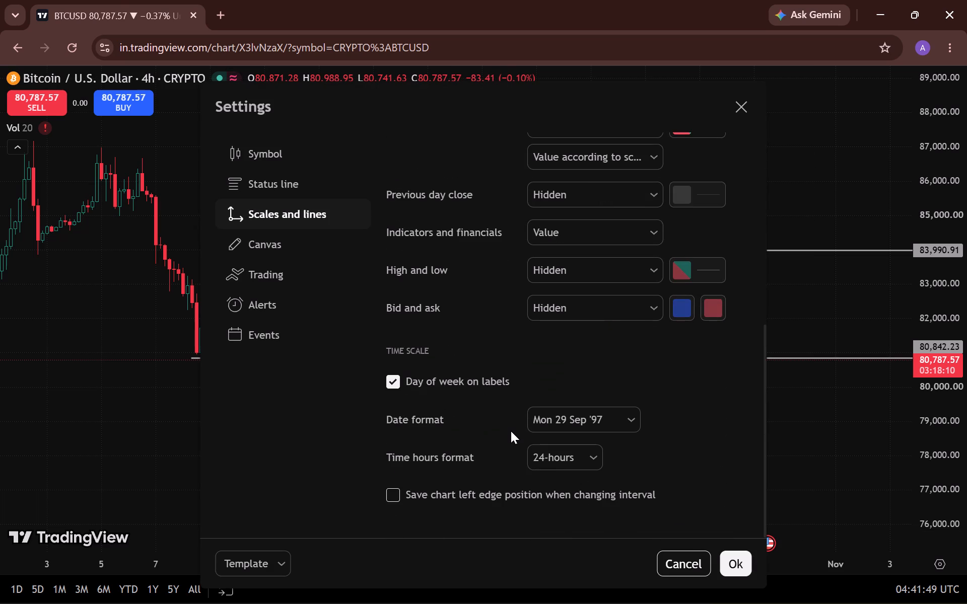
{"action": "scroll", "coordinate": [511, 431], "scroll_direction": "up", "scroll_amount": 8}
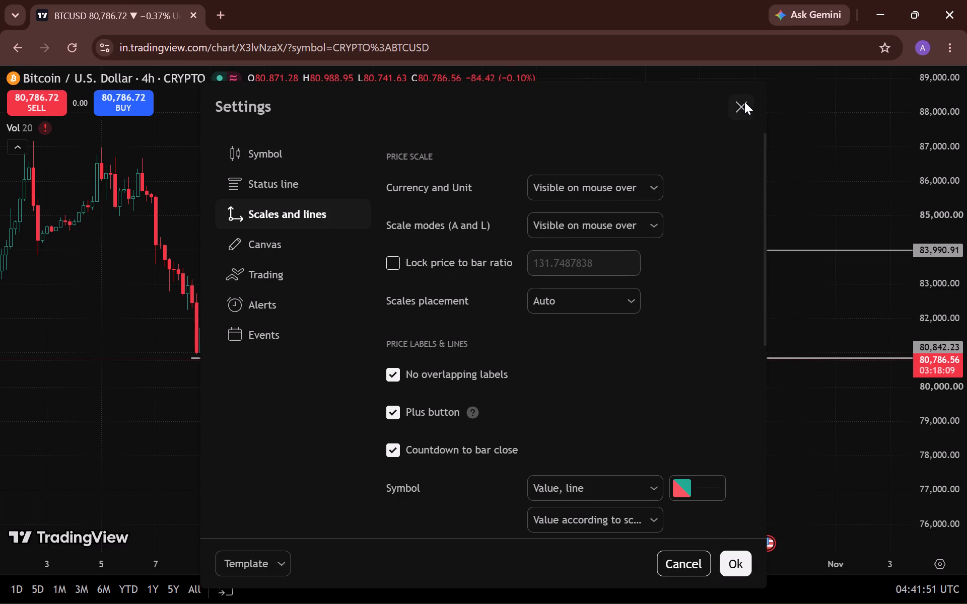
{"action": "left_click", "coordinate": [741, 103]}
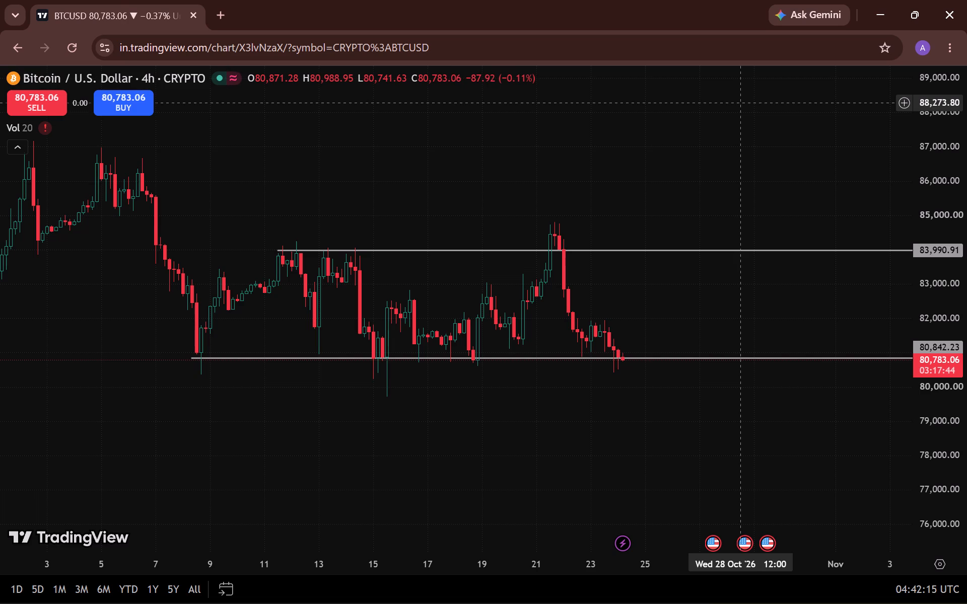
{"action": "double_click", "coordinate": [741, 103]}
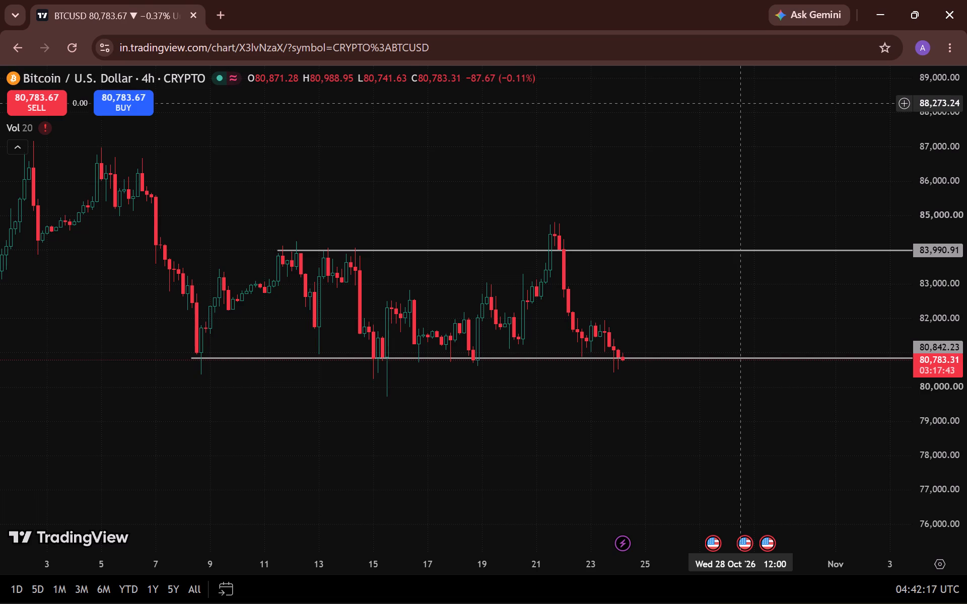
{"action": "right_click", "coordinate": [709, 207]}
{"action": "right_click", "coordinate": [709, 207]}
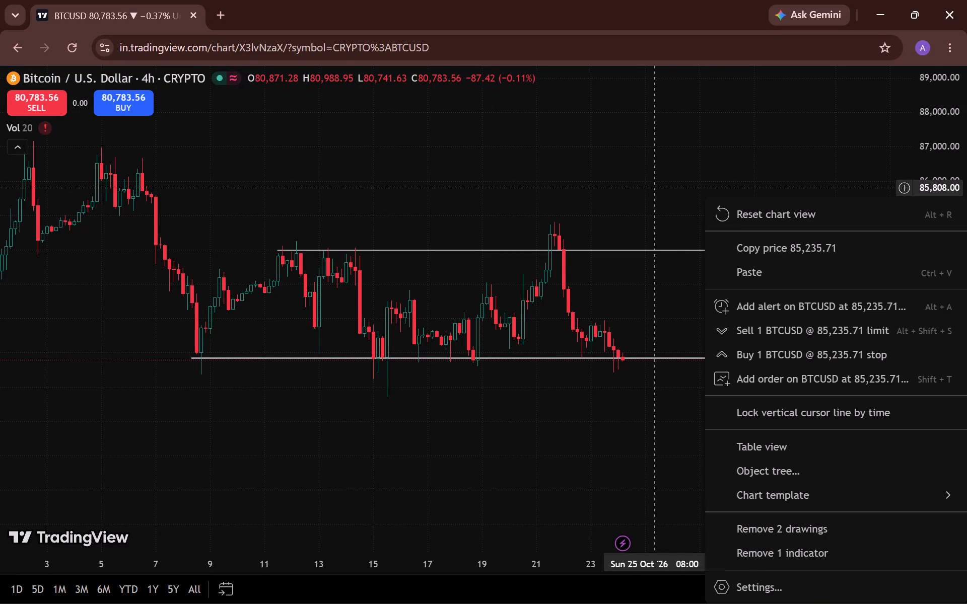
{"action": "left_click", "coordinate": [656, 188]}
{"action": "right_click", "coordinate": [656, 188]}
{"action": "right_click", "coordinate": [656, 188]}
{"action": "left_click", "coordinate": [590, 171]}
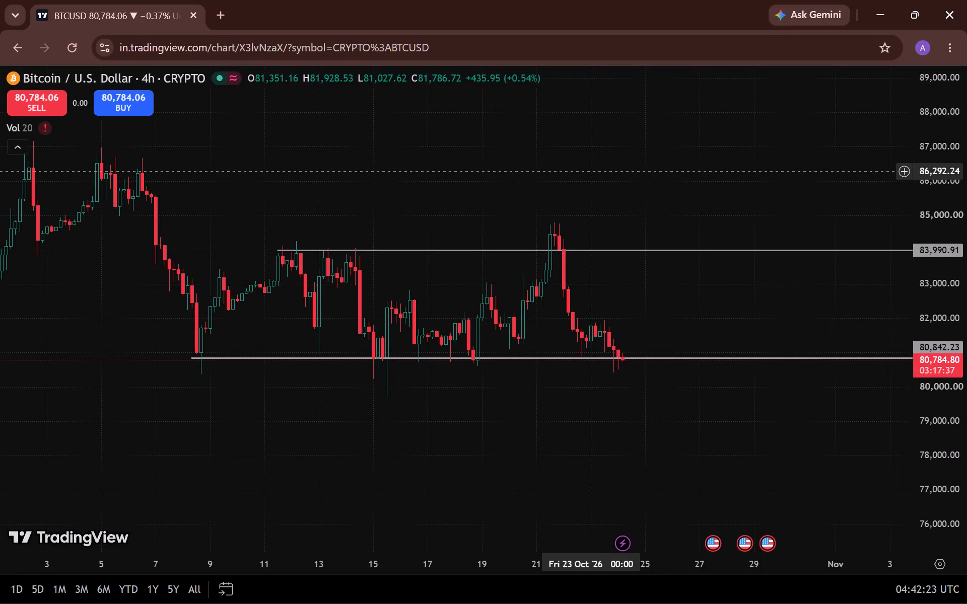
Review the chart area's available options, including the chart template choices, and dismiss them without changing anything.
{"action": "right_click", "coordinate": [590, 171]}
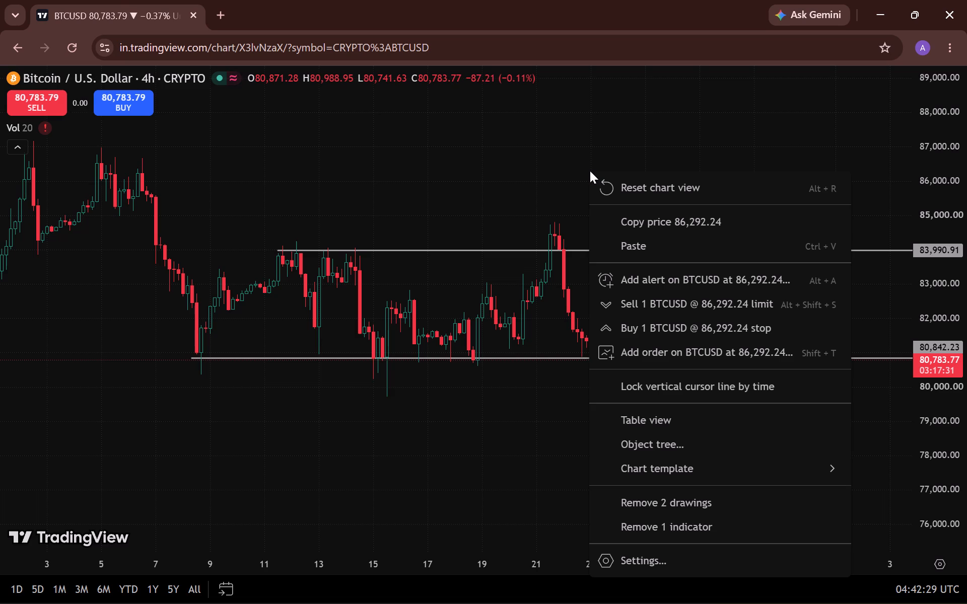
{"action": "scroll", "coordinate": [754, 344], "scroll_direction": "down", "scroll_amount": 1}
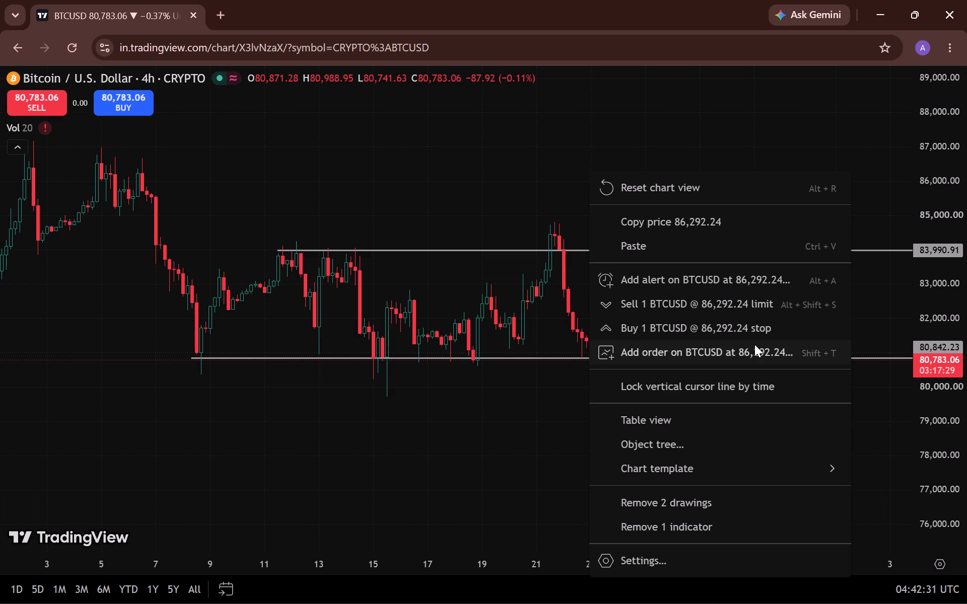
{"action": "scroll", "coordinate": [754, 344], "scroll_direction": "down", "scroll_amount": 1}
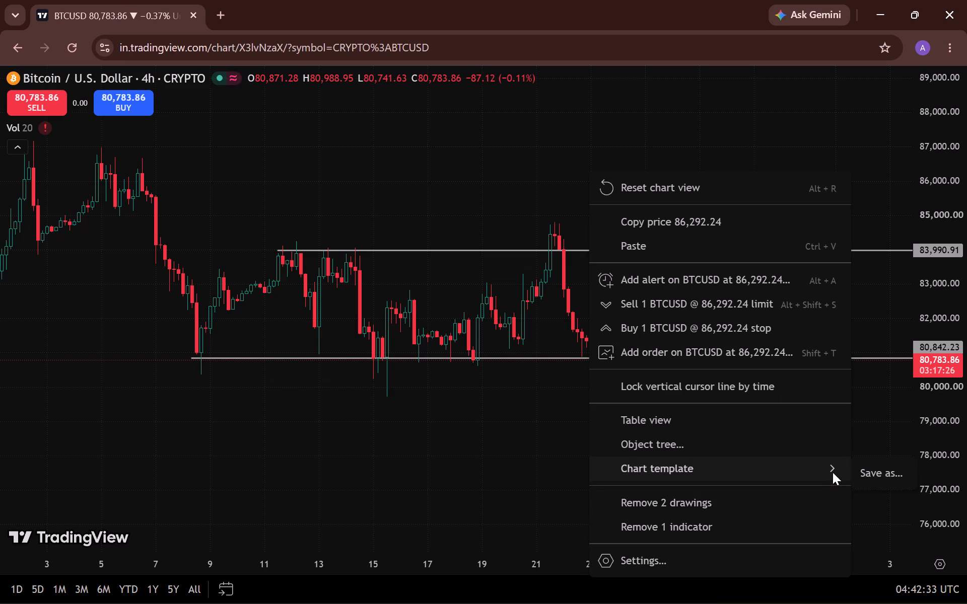
{"action": "left_click", "coordinate": [833, 472]}
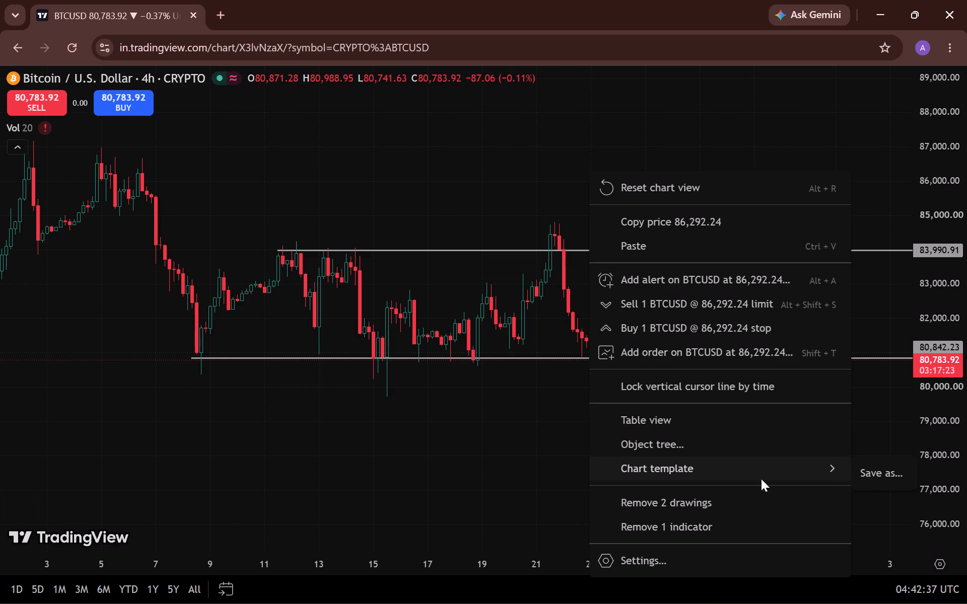
{"action": "left_click", "coordinate": [495, 462]}
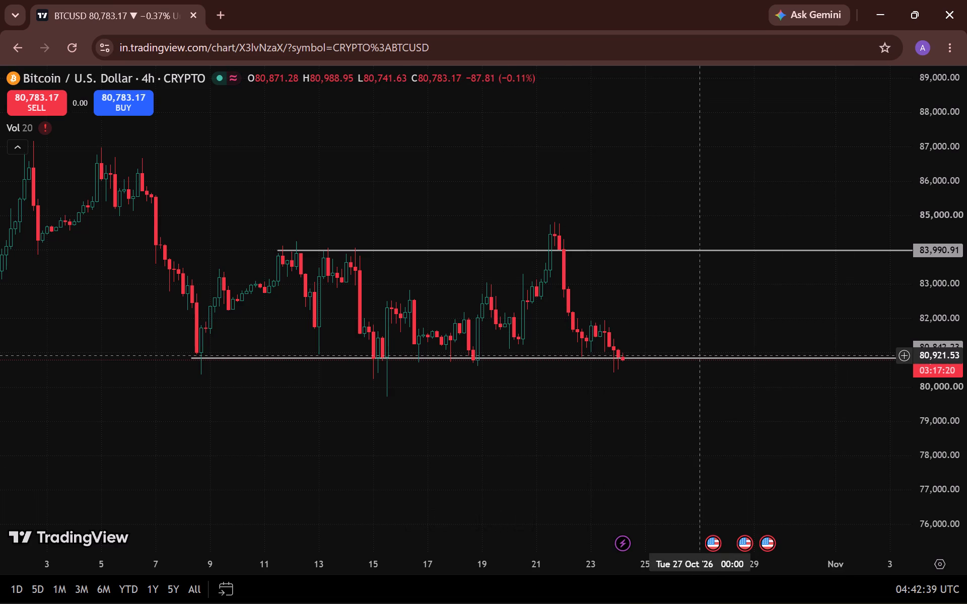
Reload the BTCUSD chart page to restore the full charting interface, accepting that unsaved changes may be lost.
{"action": "double_click", "coordinate": [875, 156]}
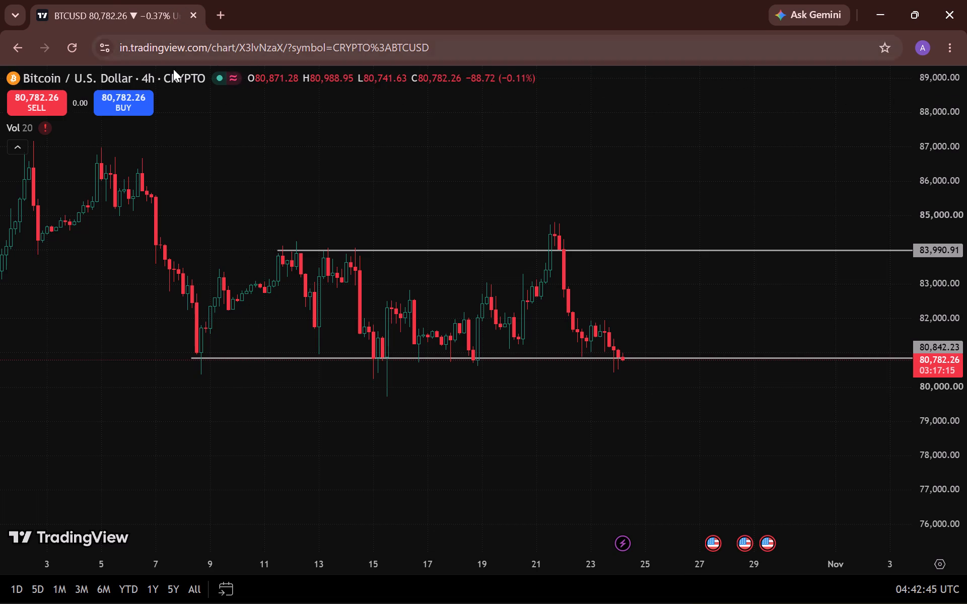
{"action": "left_click", "coordinate": [66, 50]}
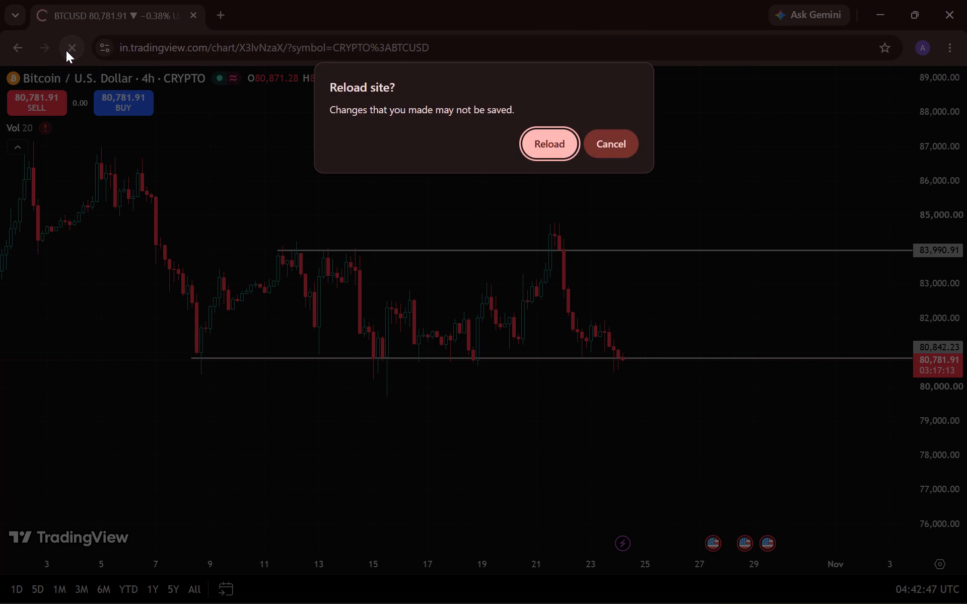
{"action": "left_click", "coordinate": [537, 142]}
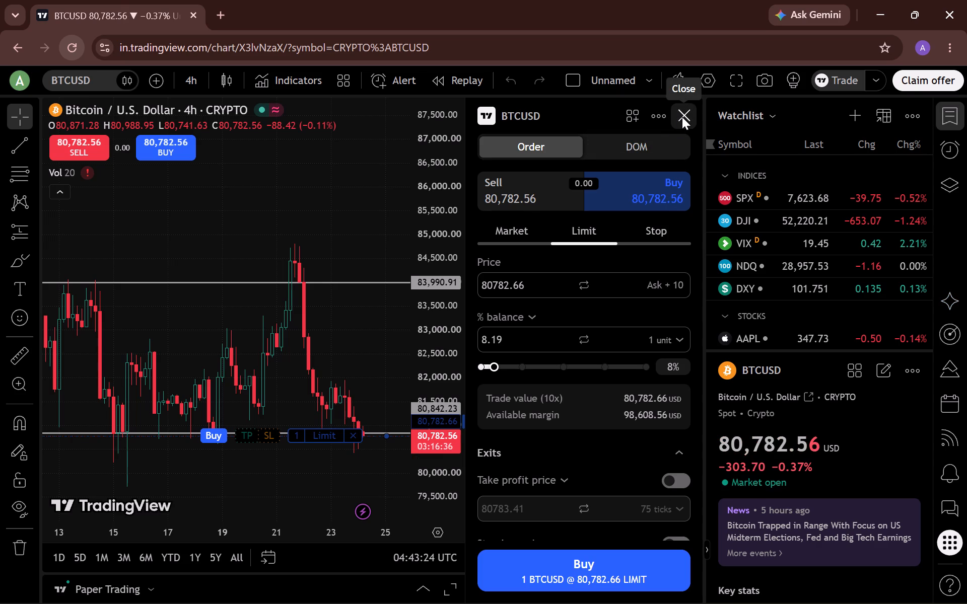
Close the BTCUSD order panel and the watchlist, and reposition the widened chart with space after the latest candle.
{"action": "left_click", "coordinate": [682, 117]}
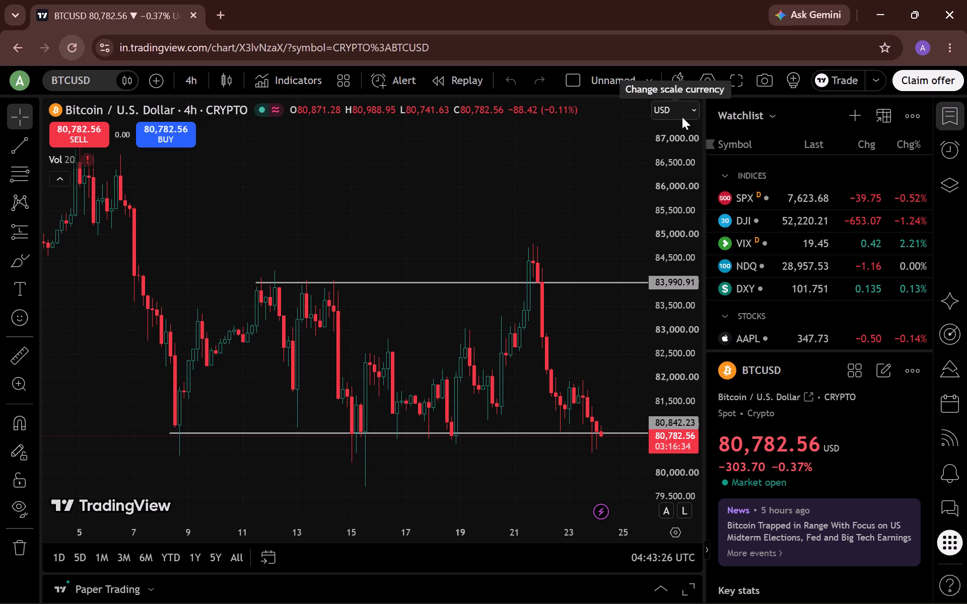
{"action": "left_click", "coordinate": [948, 118]}
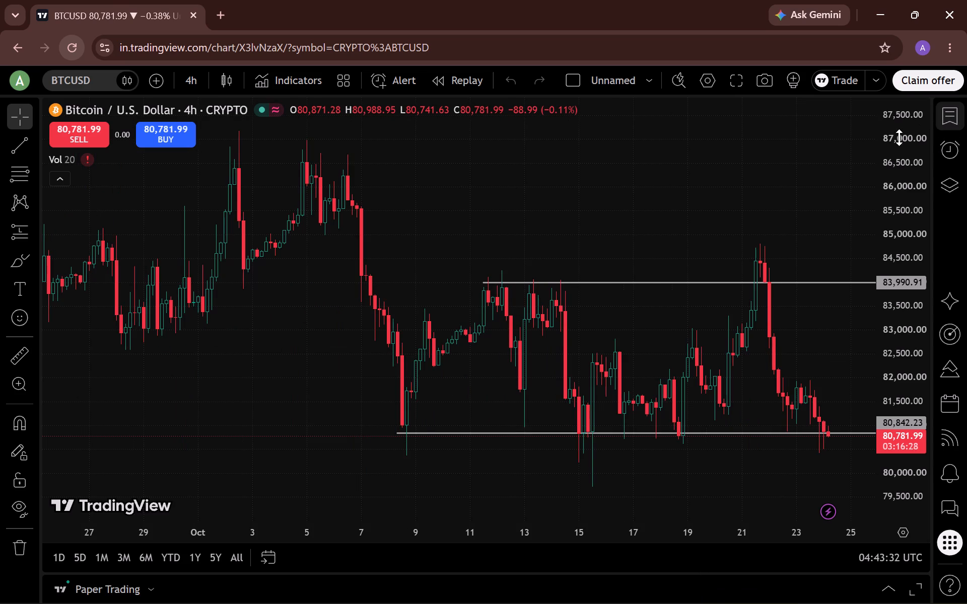
{"action": "left_click_drag", "start_coordinate": [833, 193], "coordinate": [792, 142]}
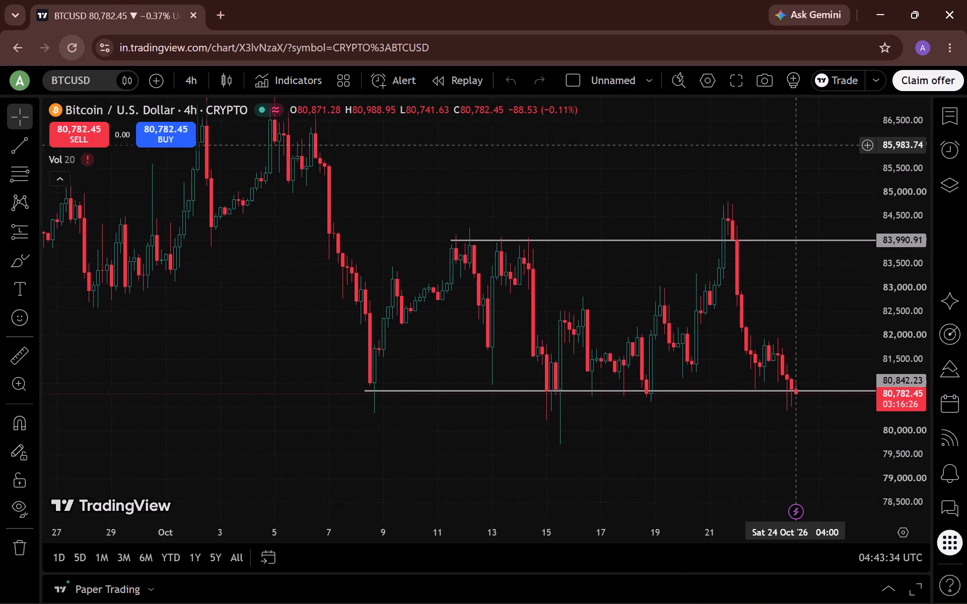
{"action": "left_click_drag", "start_coordinate": [792, 142], "coordinate": [762, 159]}
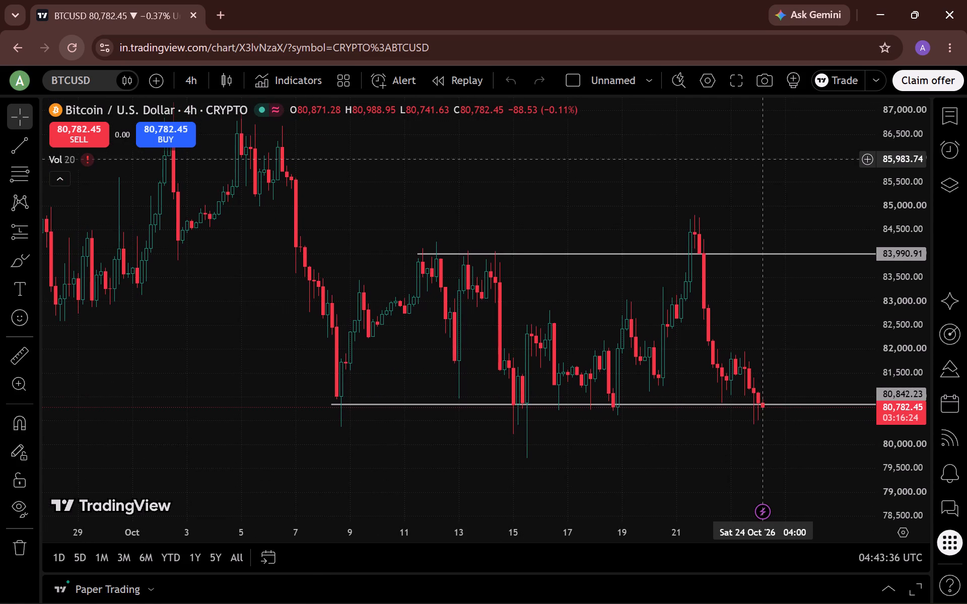
{"action": "left_click_drag", "start_coordinate": [762, 159], "coordinate": [765, 147]}
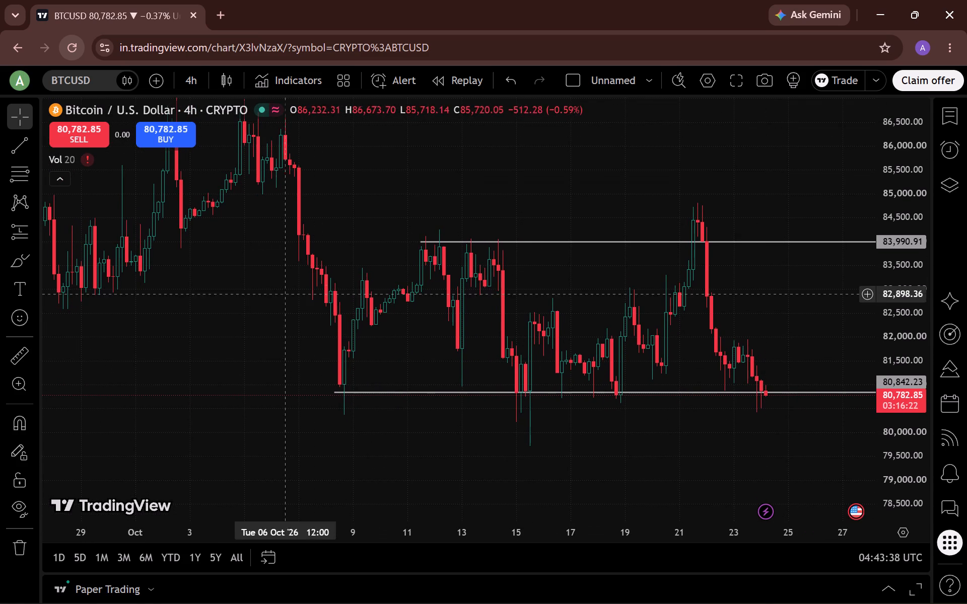
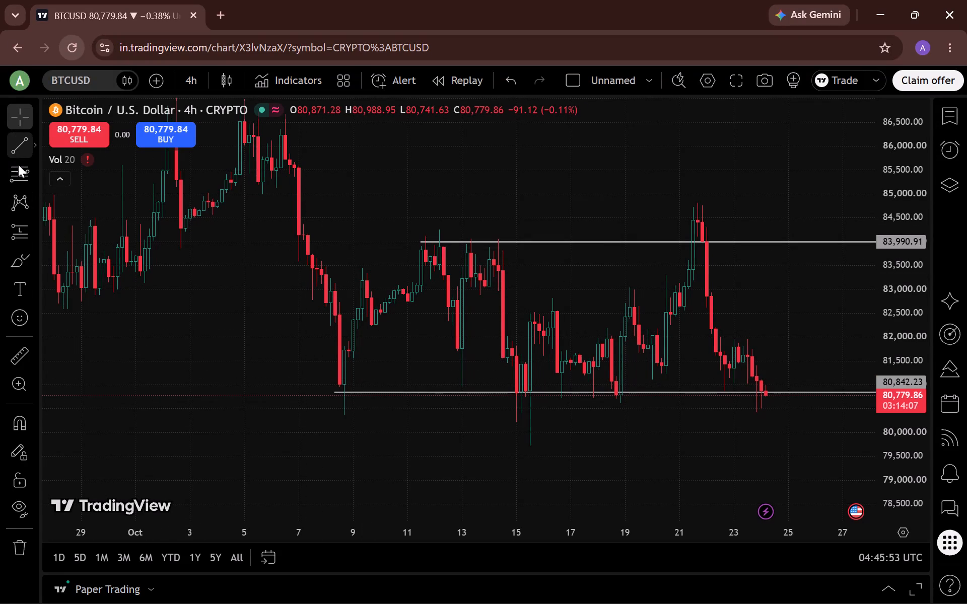
Draw a disjoint channel just below the lower horizontal ray, from 8 October to about 27 October, between about 80,160 and 80,750.
{"action": "left_click", "coordinate": [36, 145]}
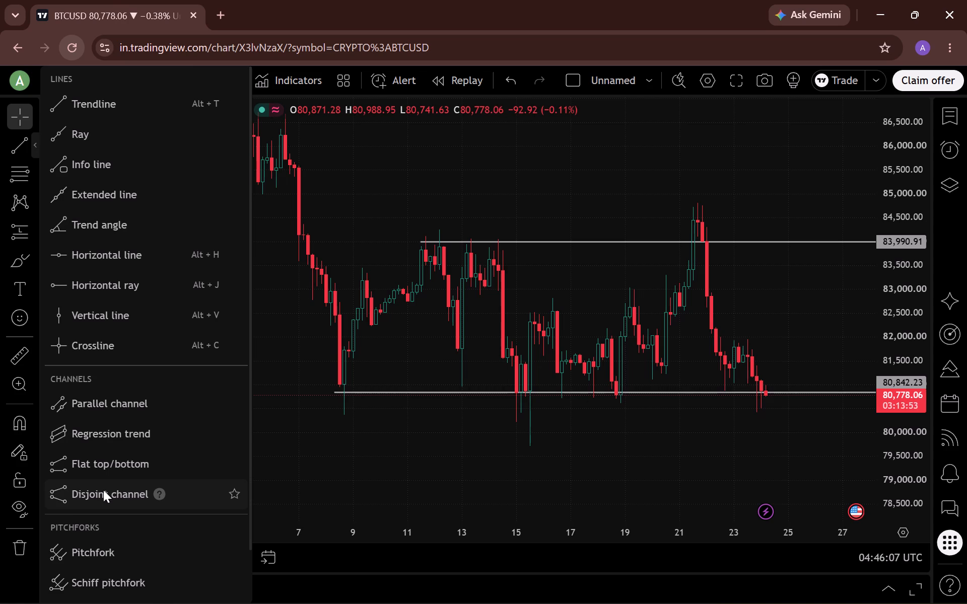
{"action": "left_click", "coordinate": [103, 490]}
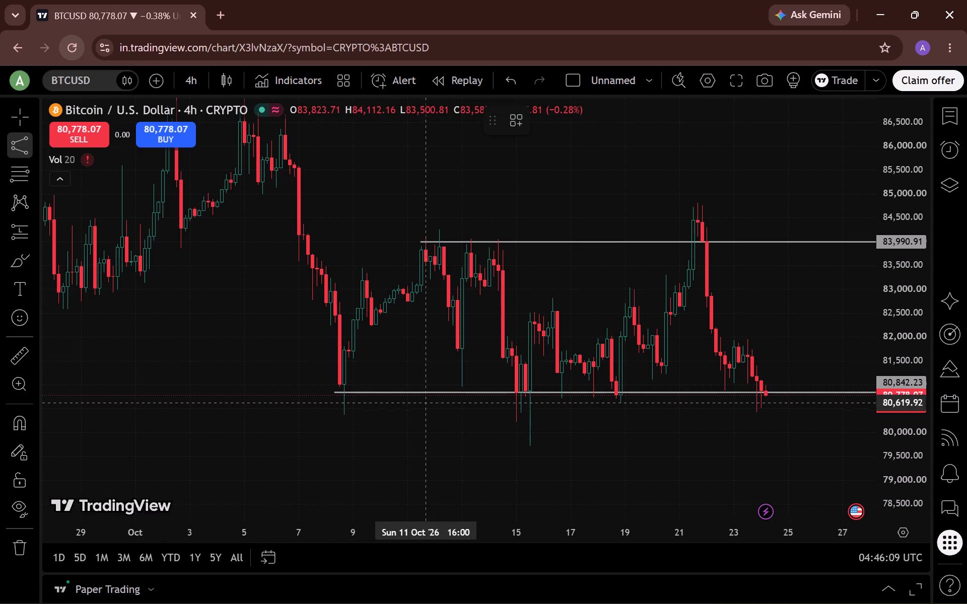
{"action": "left_click_drag", "start_coordinate": [342, 423], "coordinate": [578, 362]}
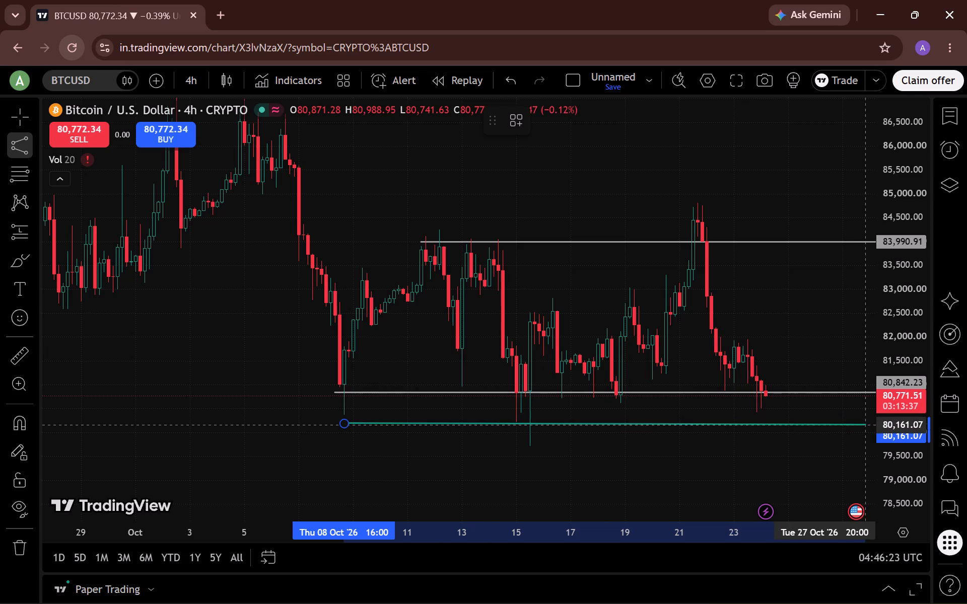
{"action": "left_click", "coordinate": [866, 424]}
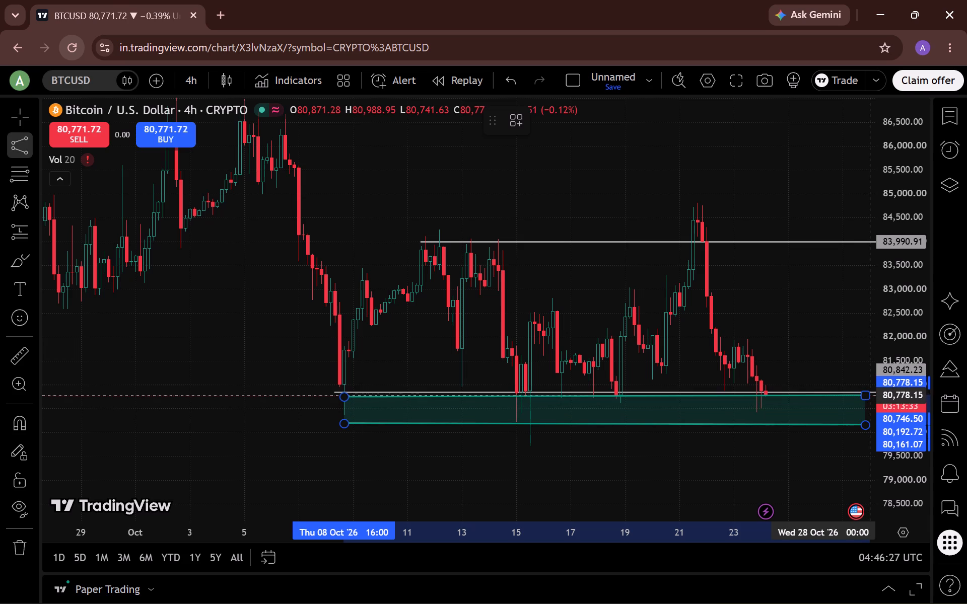
{"action": "left_click", "coordinate": [868, 397]}
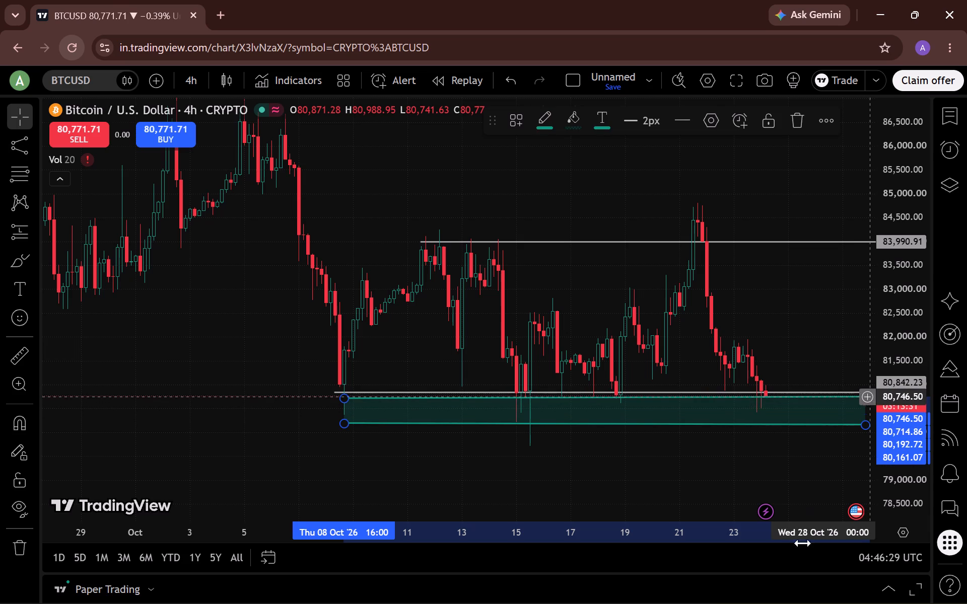
{"action": "left_click", "coordinate": [722, 482]}
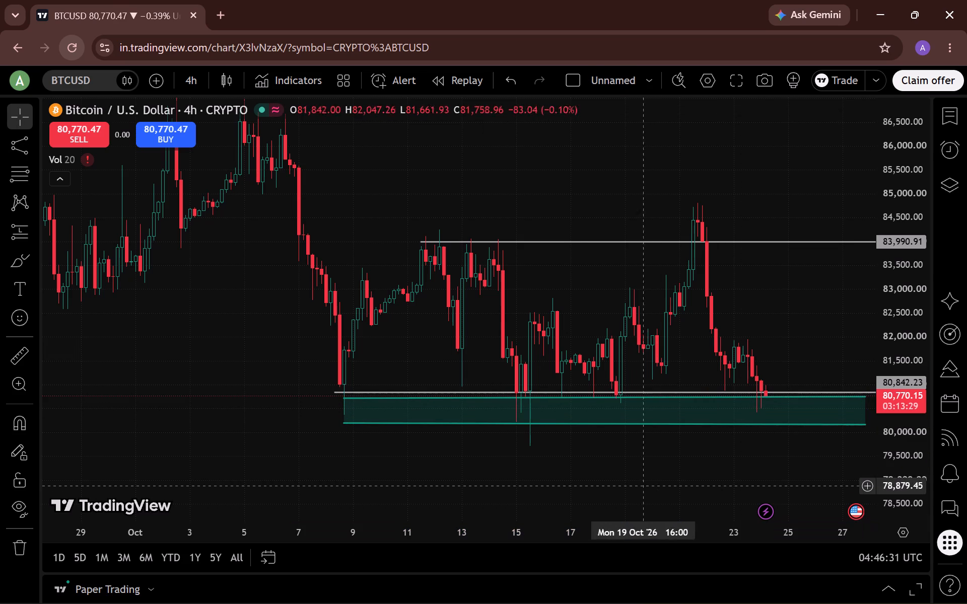
Shift the disjoint channel forward in time so it spans about 13 October to 1 November.
{"action": "left_click_drag", "start_coordinate": [656, 466], "coordinate": [536, 454]}
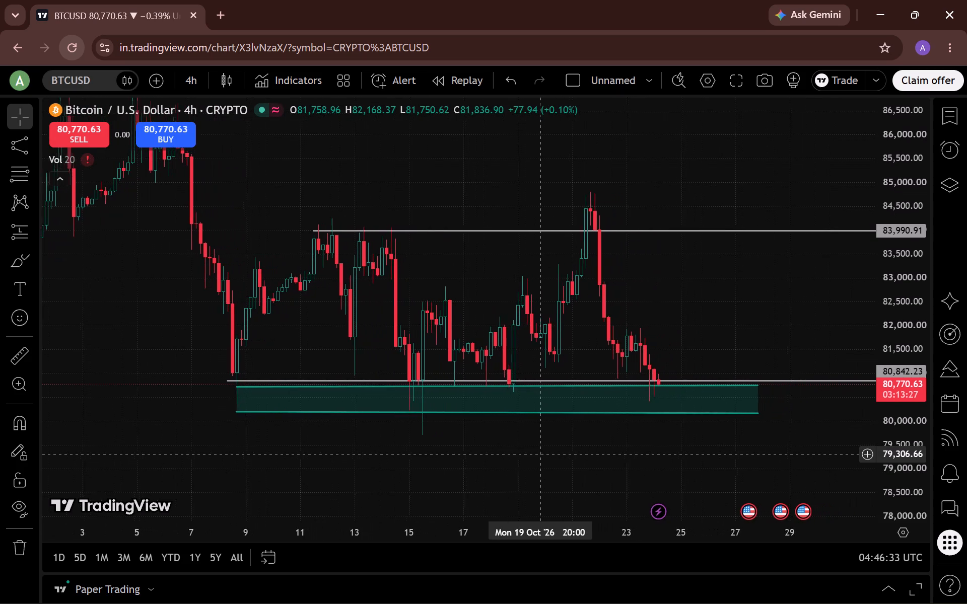
{"action": "left_click_drag", "start_coordinate": [536, 454], "coordinate": [500, 464]}
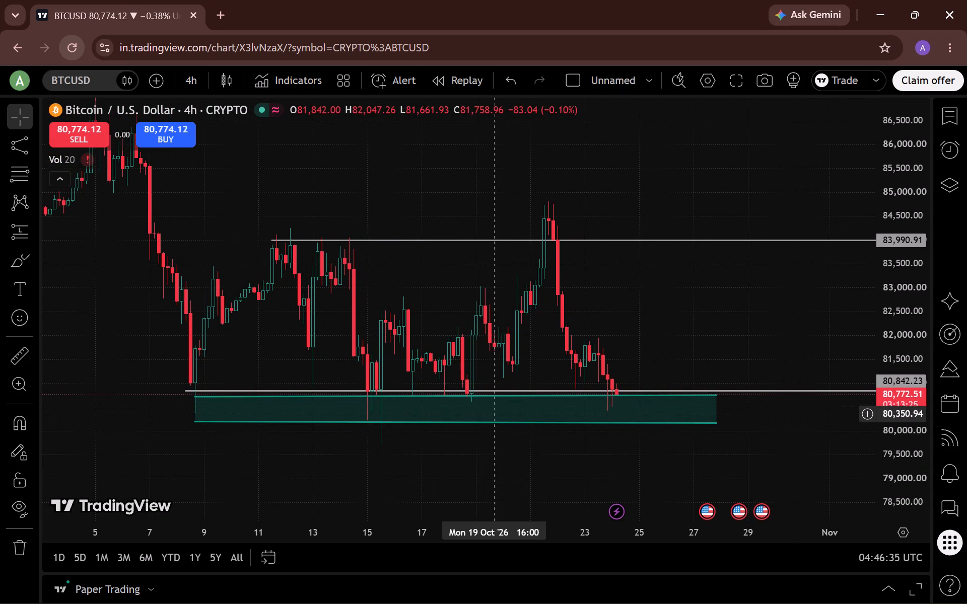
{"action": "left_click_drag", "start_coordinate": [496, 422], "coordinate": [597, 421]}
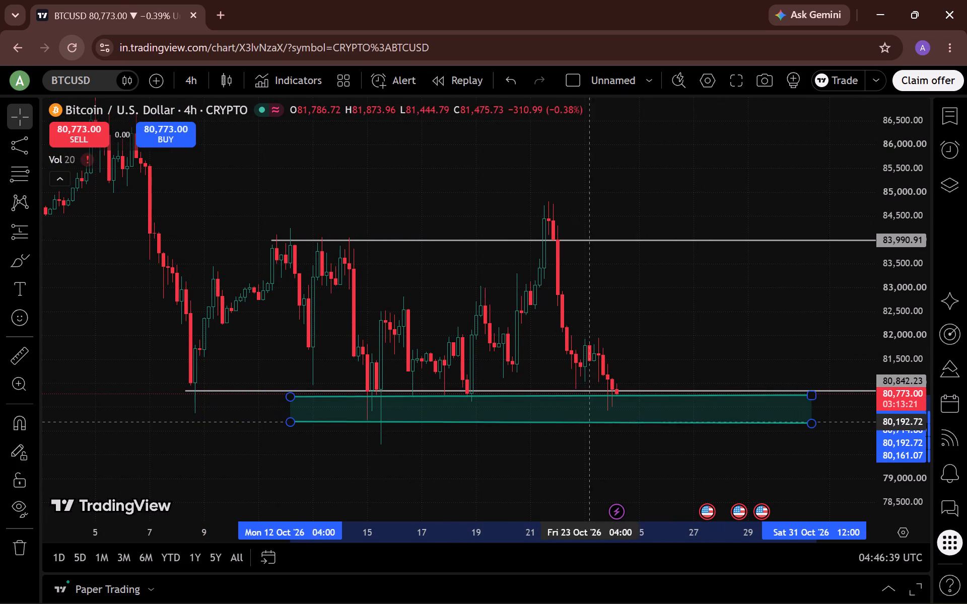
{"action": "left_click_drag", "start_coordinate": [597, 421], "coordinate": [625, 422]}
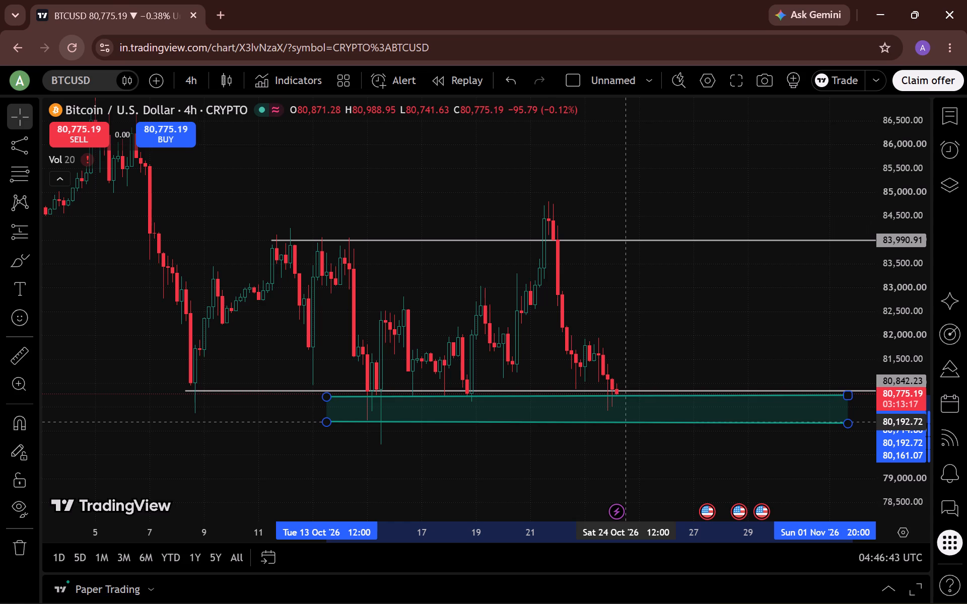
{"action": "left_click_drag", "start_coordinate": [625, 422], "coordinate": [624, 422]}
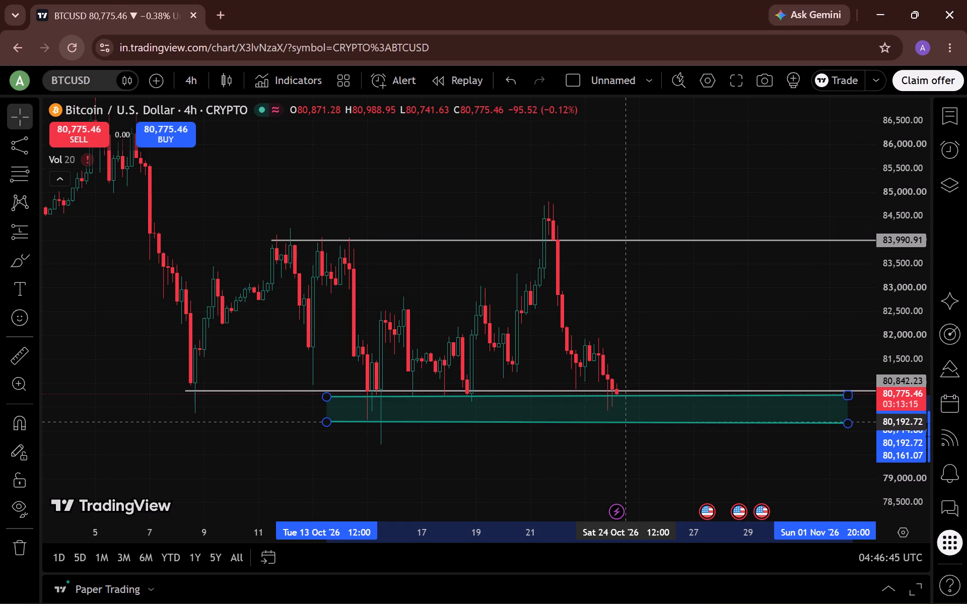
{"action": "left_click_drag", "start_coordinate": [624, 422], "coordinate": [623, 425]}
{"action": "left_click", "coordinate": [569, 454]}
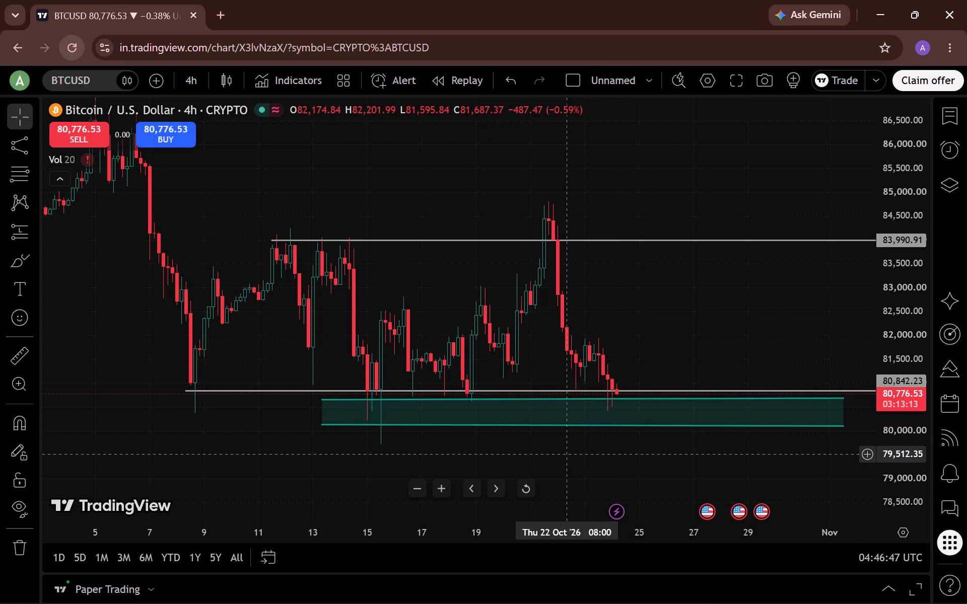
Adjust the channel's vertical position so its bottom edge sits at about 80,000.
{"action": "left_click_drag", "start_coordinate": [551, 423], "coordinate": [551, 406]}
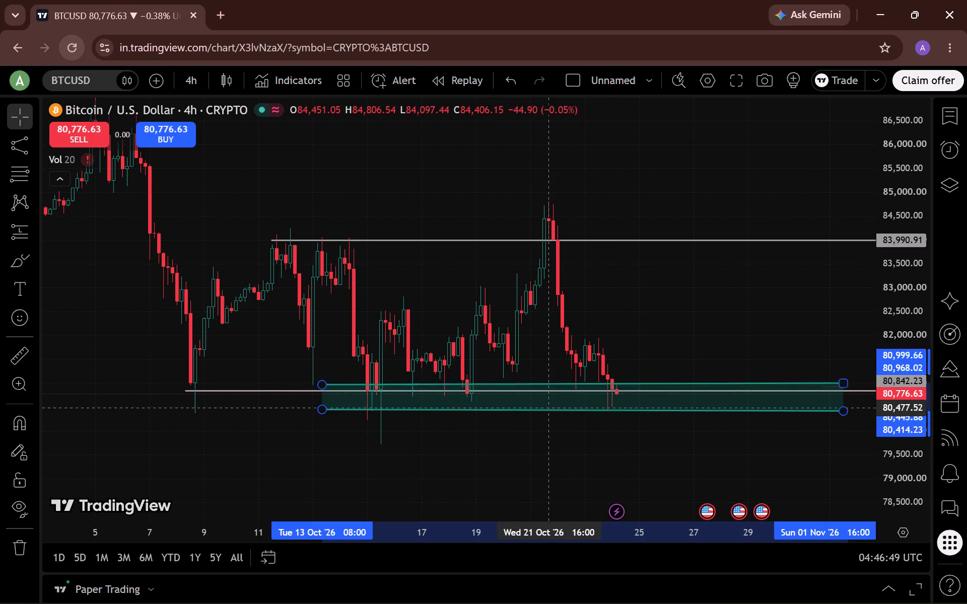
{"action": "left_click_drag", "start_coordinate": [551, 406], "coordinate": [550, 419]}
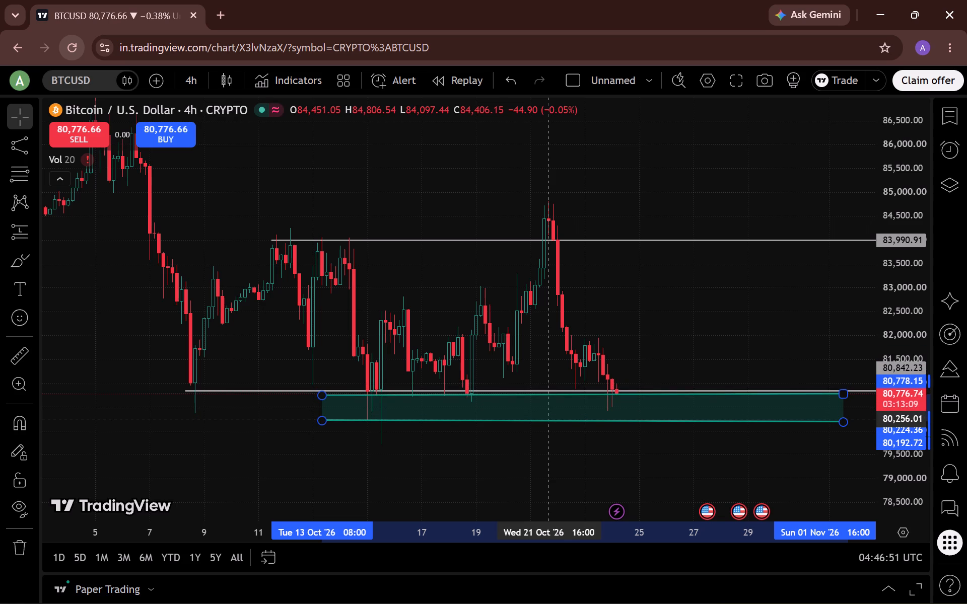
{"action": "left_click_drag", "start_coordinate": [550, 419], "coordinate": [551, 424]}
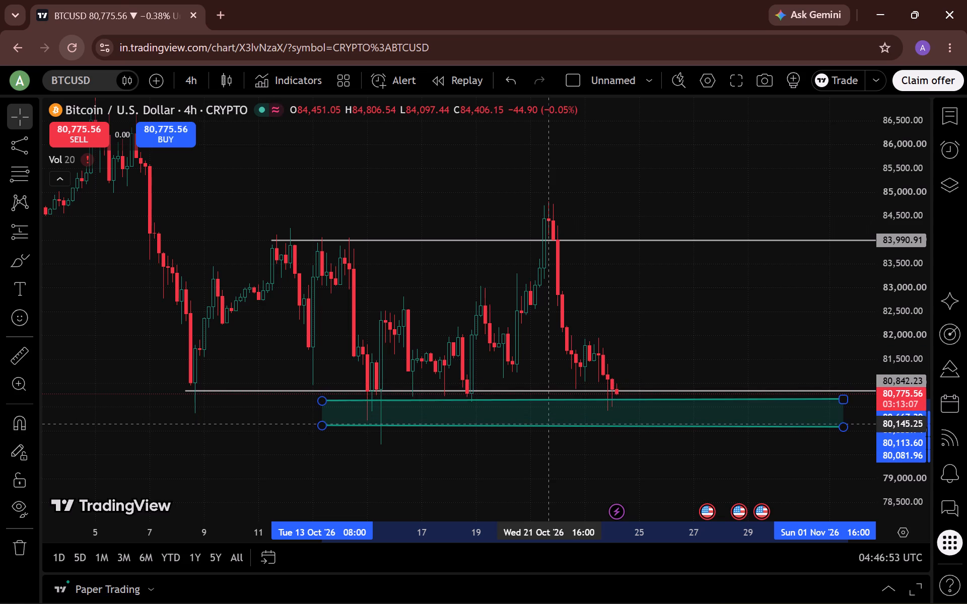
{"action": "left_click_drag", "start_coordinate": [551, 424], "coordinate": [551, 426]}
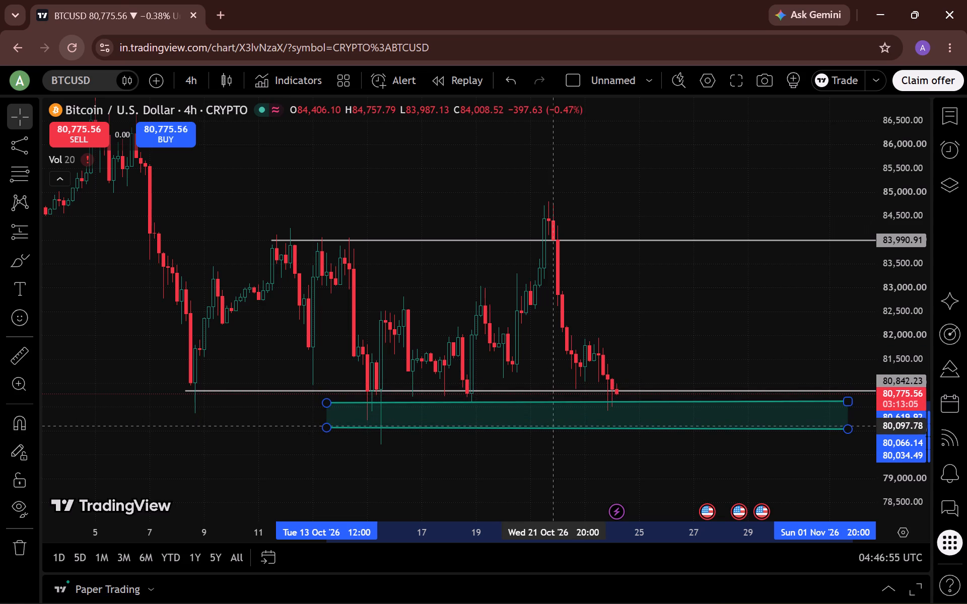
{"action": "left_click_drag", "start_coordinate": [551, 426], "coordinate": [551, 427]}
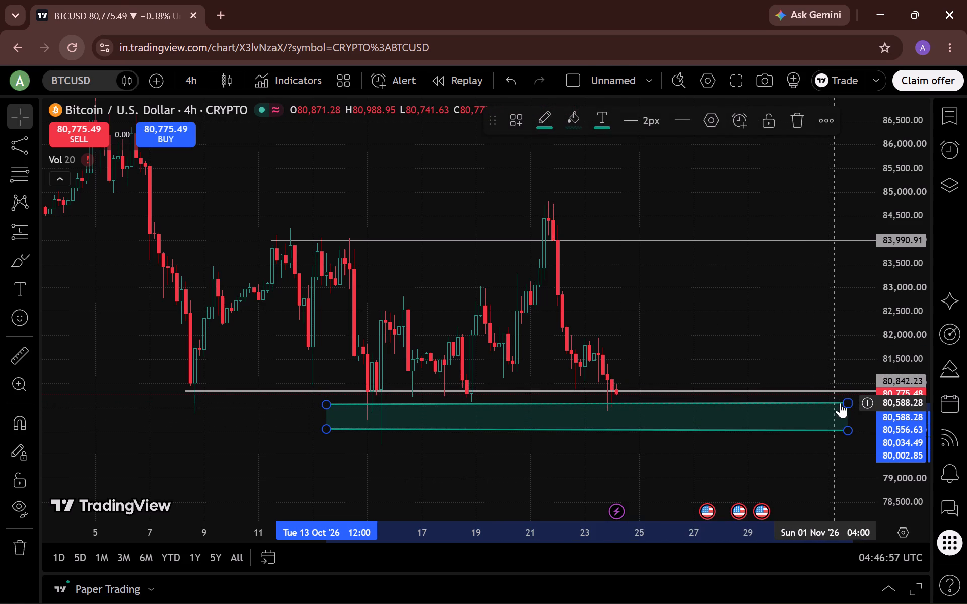
Raise the channel's upper edge to about 80,700, just under the lower horizontal ray.
{"action": "left_click_drag", "start_coordinate": [844, 403], "coordinate": [845, 395]}
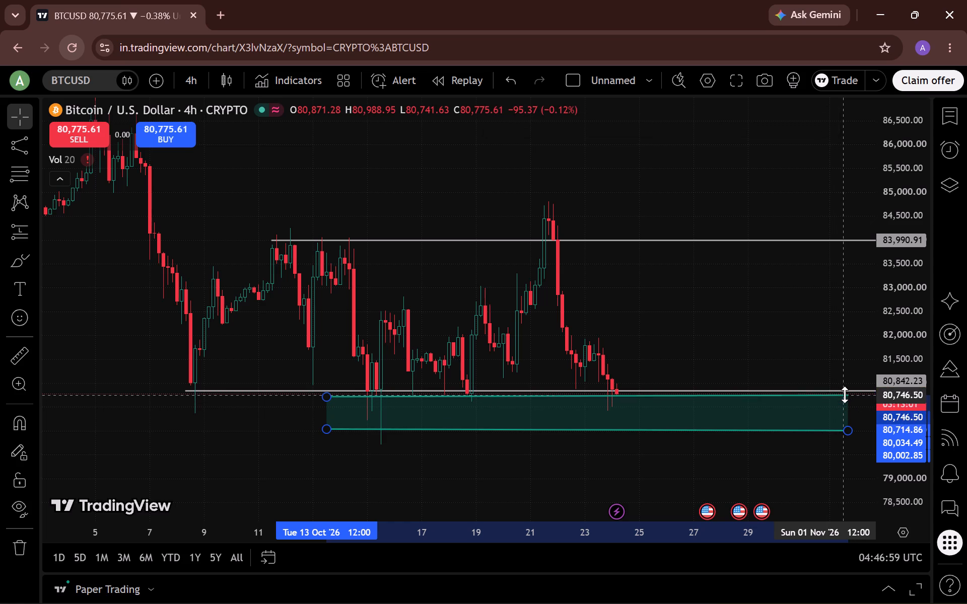
{"action": "left_click_drag", "start_coordinate": [845, 395], "coordinate": [845, 395]}
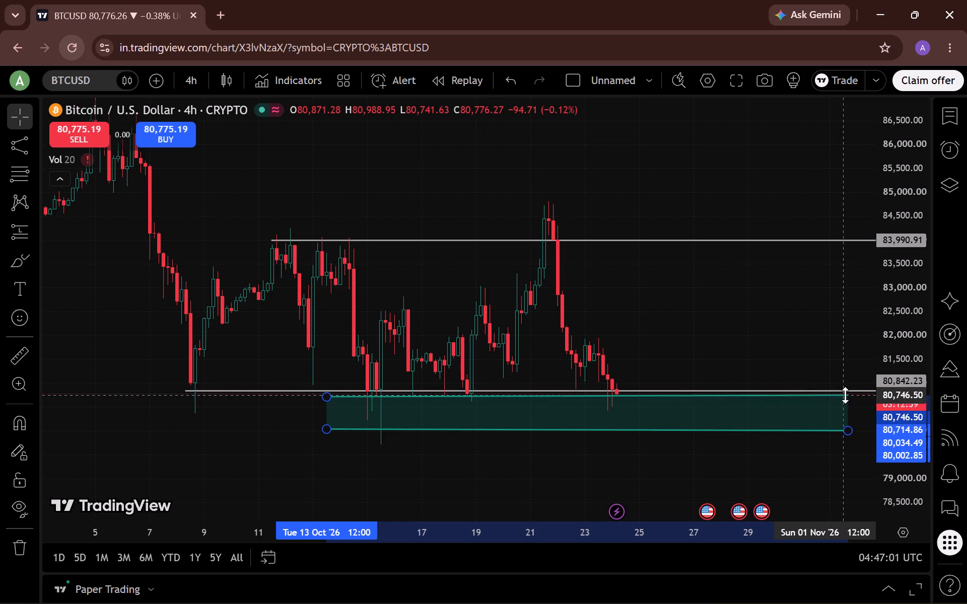
{"action": "left_click_drag", "start_coordinate": [845, 395], "coordinate": [845, 397]}
{"action": "left_click", "coordinate": [805, 441]}
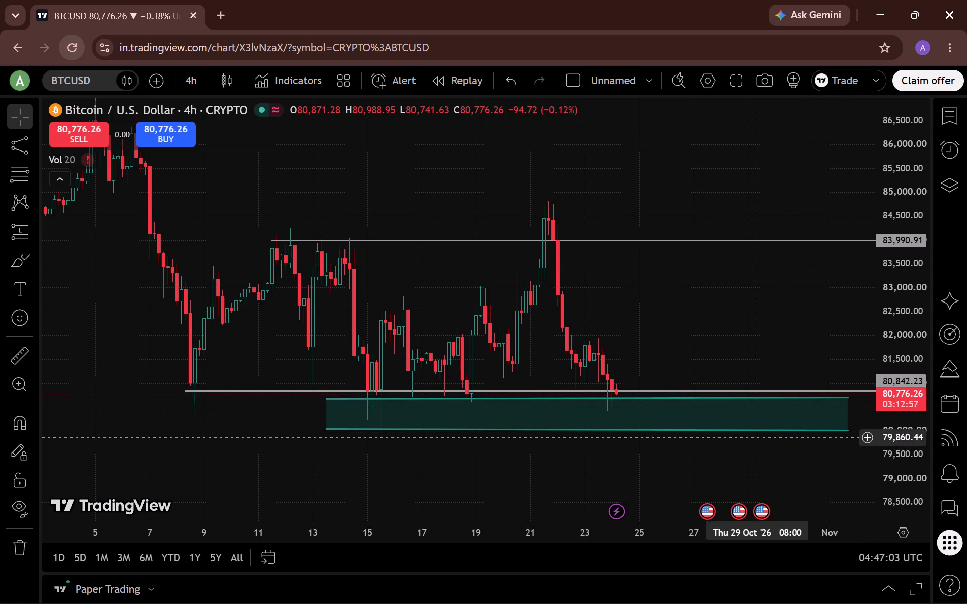
Recolour the disjoint channel's lines and background fill to orange.
{"action": "left_click", "coordinate": [756, 432]}
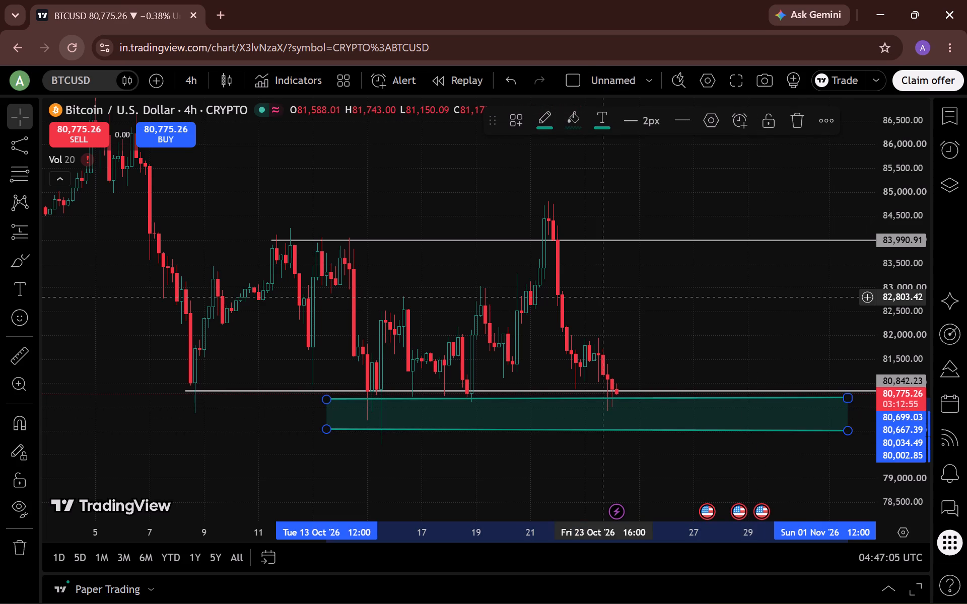
{"action": "left_click", "coordinate": [542, 123]}
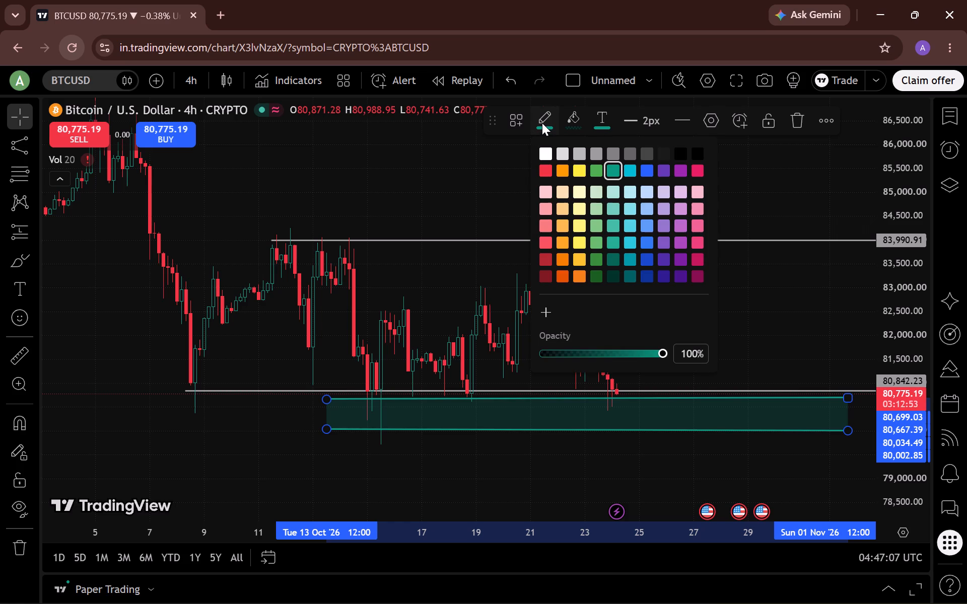
{"action": "left_click", "coordinate": [559, 168]}
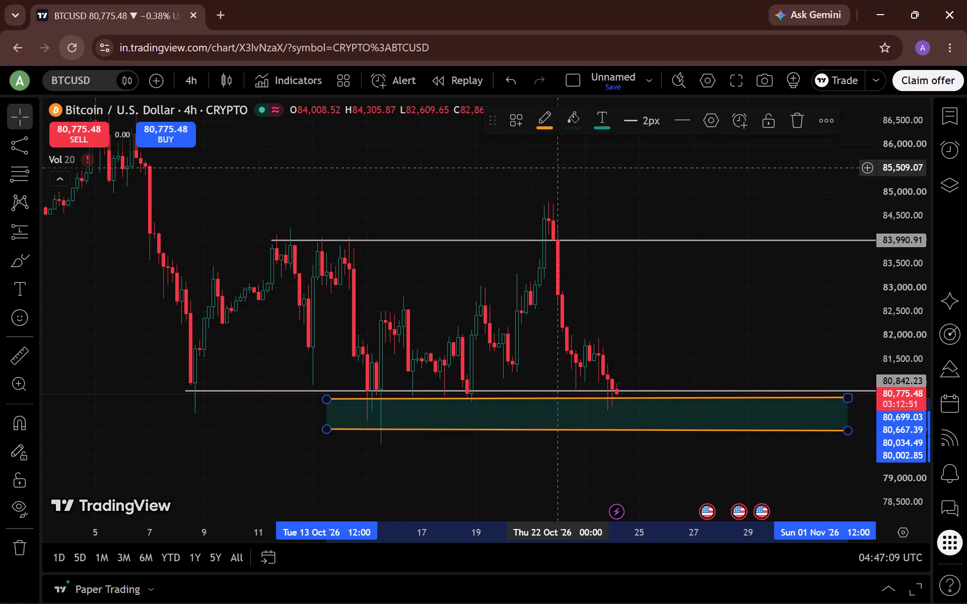
{"action": "left_click", "coordinate": [576, 115]}
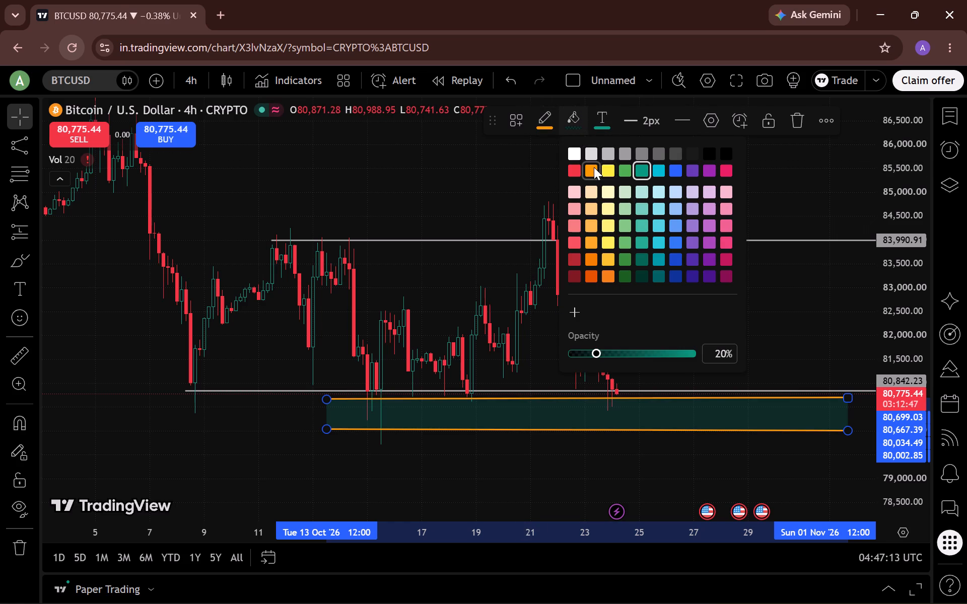
{"action": "left_click", "coordinate": [594, 167]}
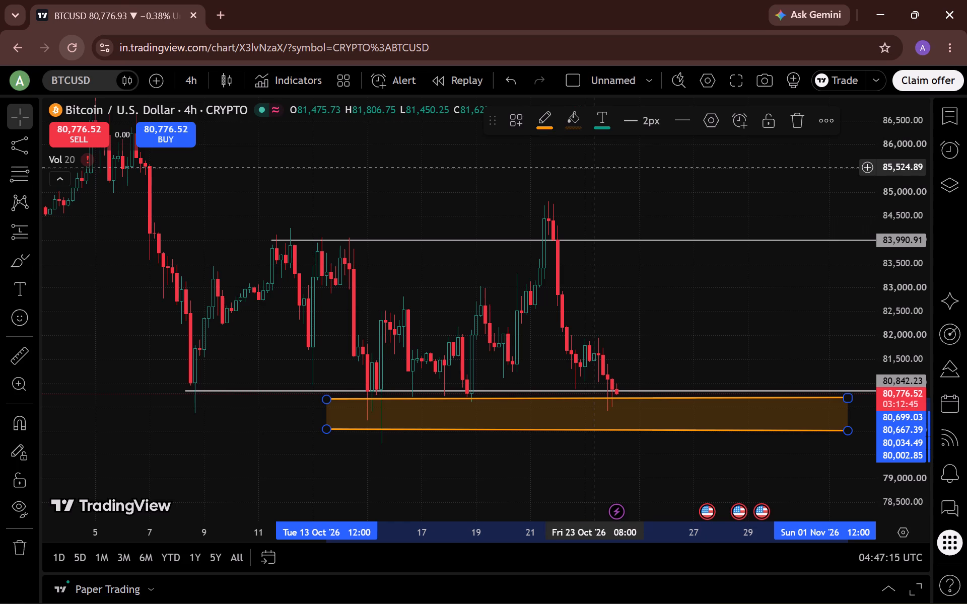
{"action": "left_click", "coordinate": [635, 186]}
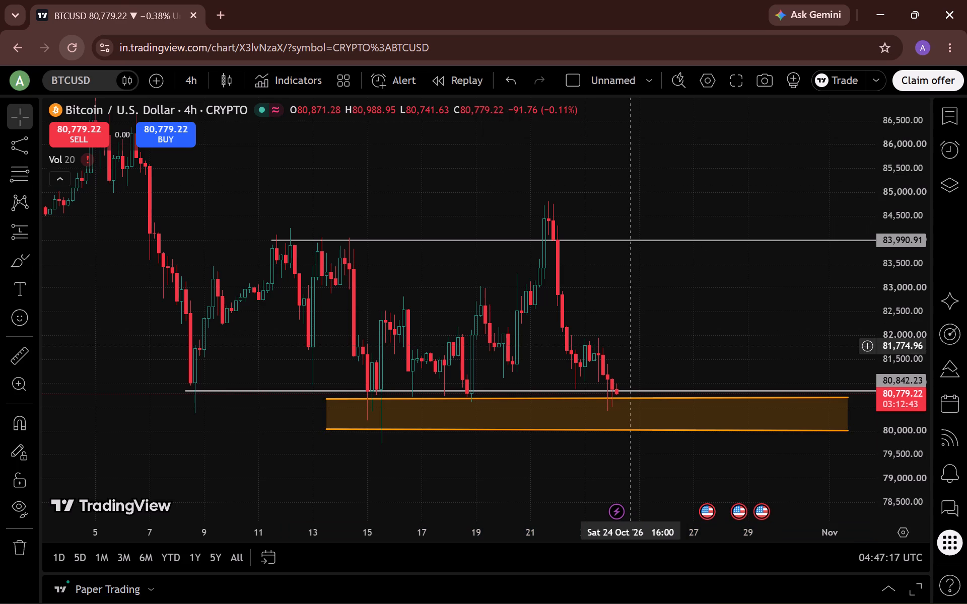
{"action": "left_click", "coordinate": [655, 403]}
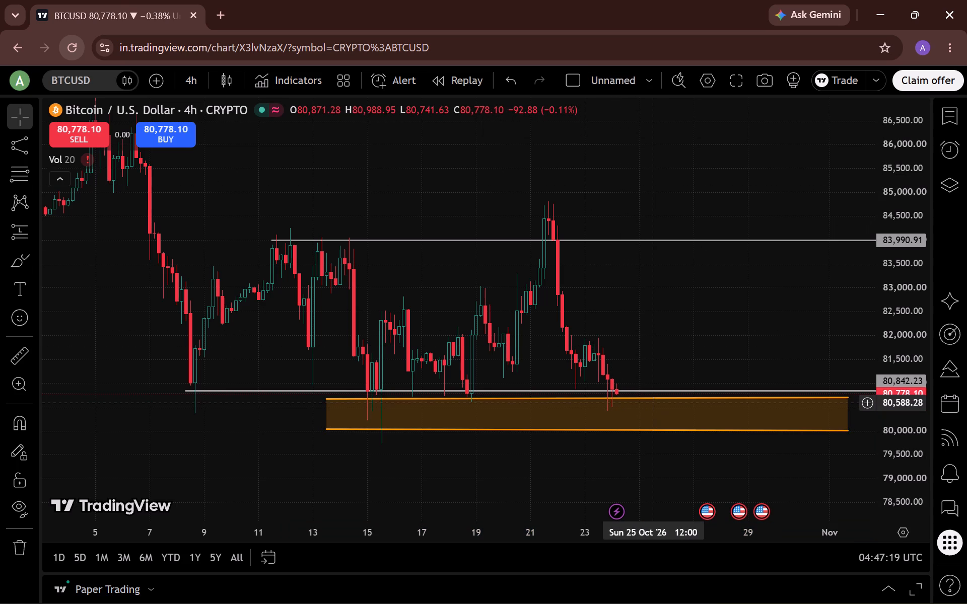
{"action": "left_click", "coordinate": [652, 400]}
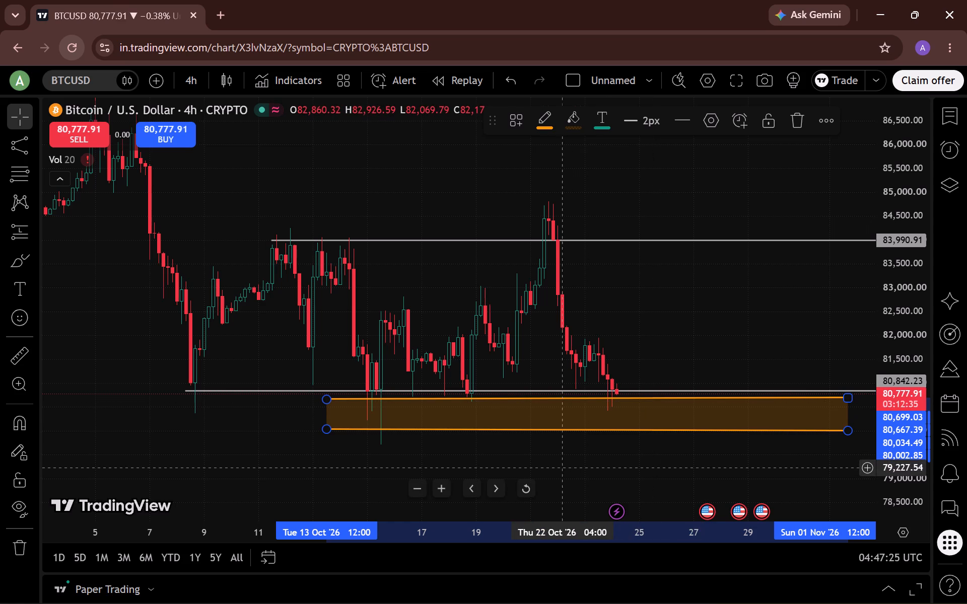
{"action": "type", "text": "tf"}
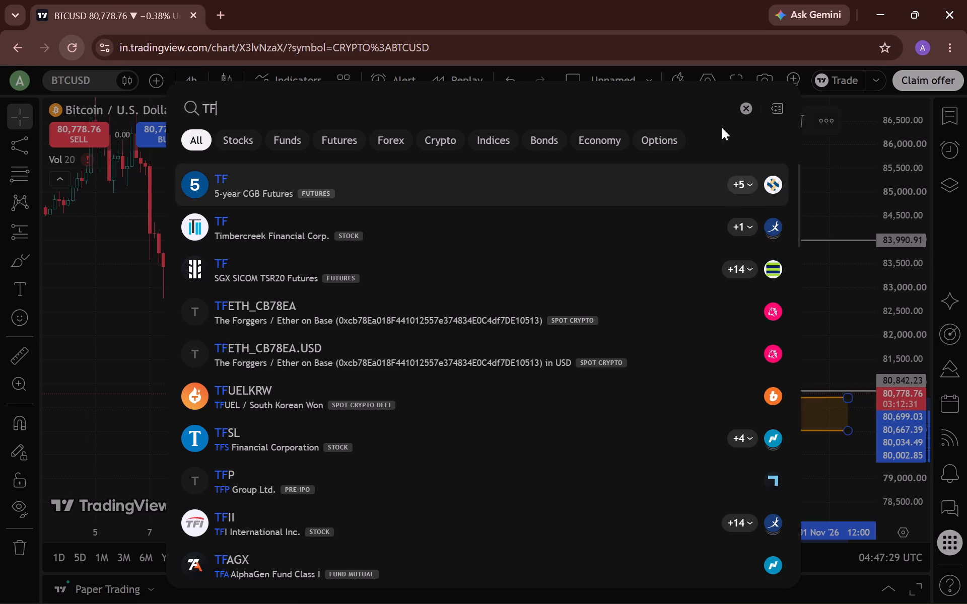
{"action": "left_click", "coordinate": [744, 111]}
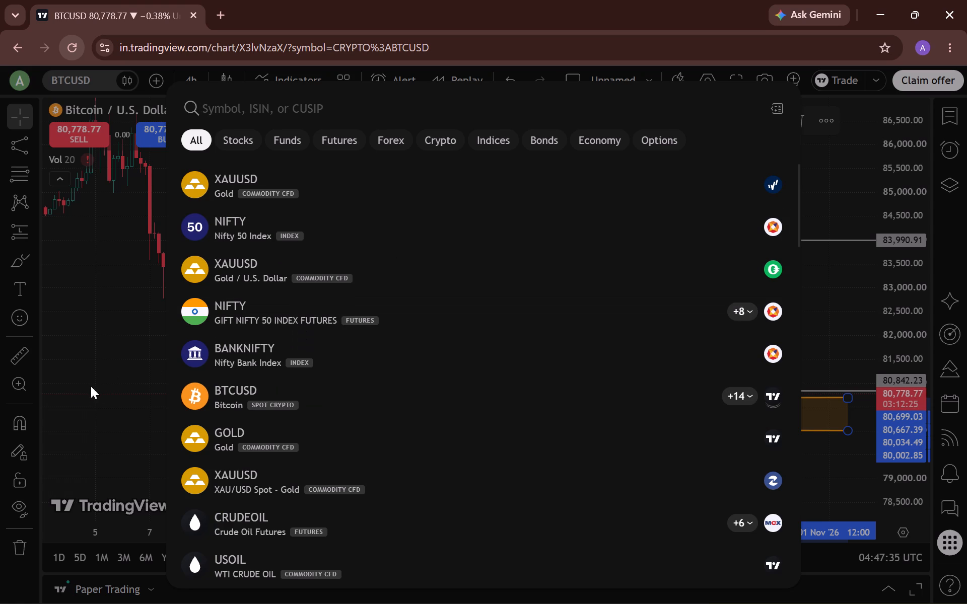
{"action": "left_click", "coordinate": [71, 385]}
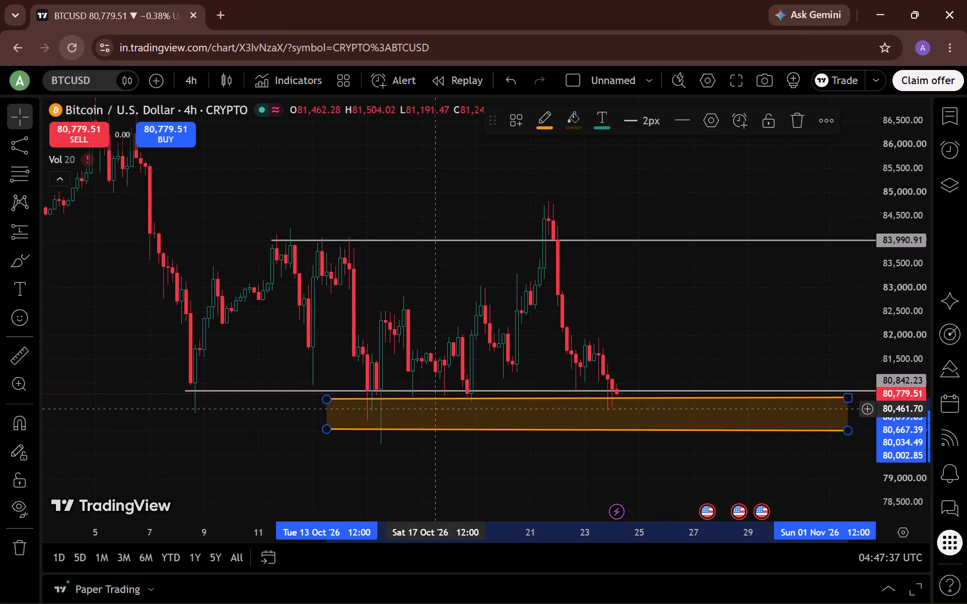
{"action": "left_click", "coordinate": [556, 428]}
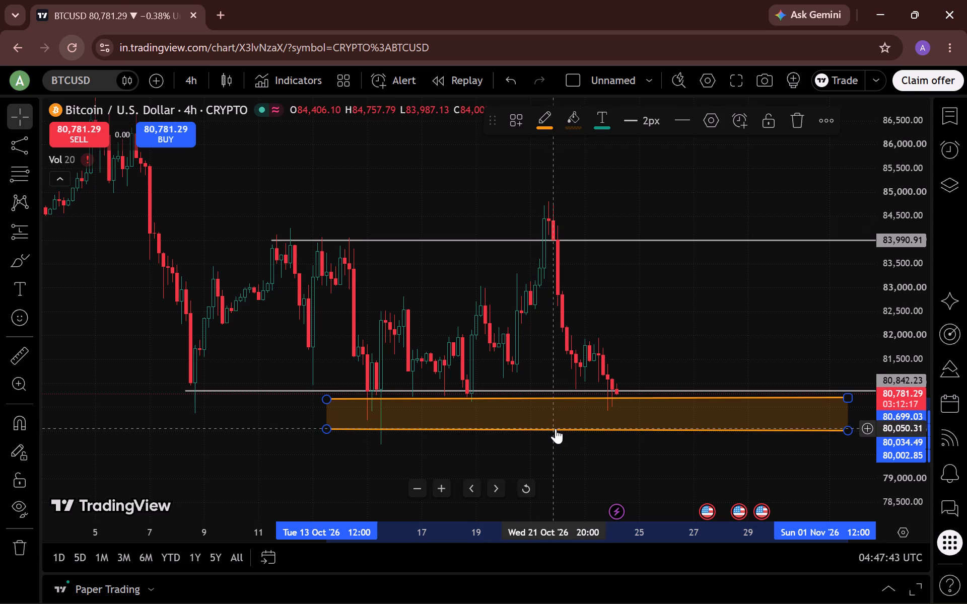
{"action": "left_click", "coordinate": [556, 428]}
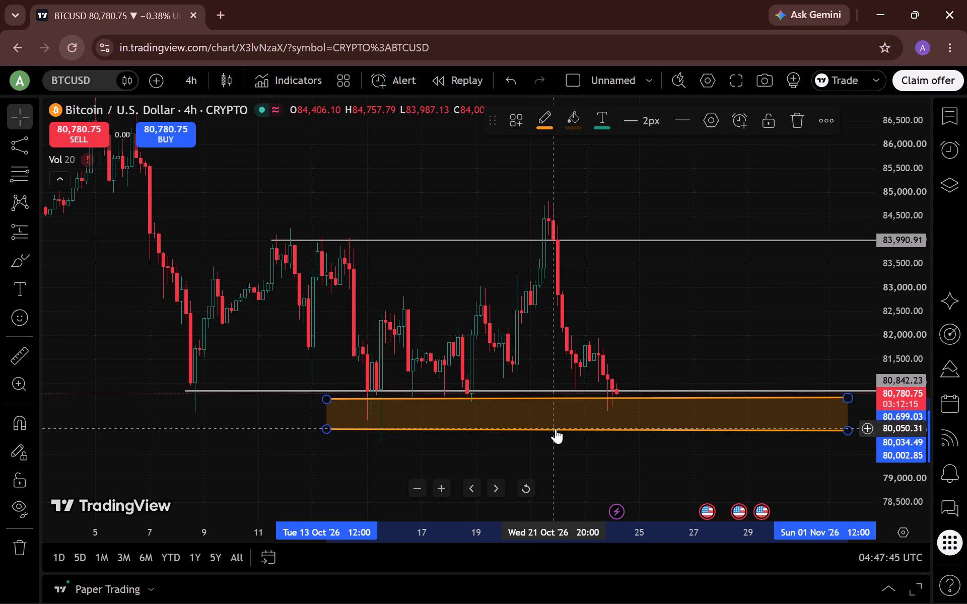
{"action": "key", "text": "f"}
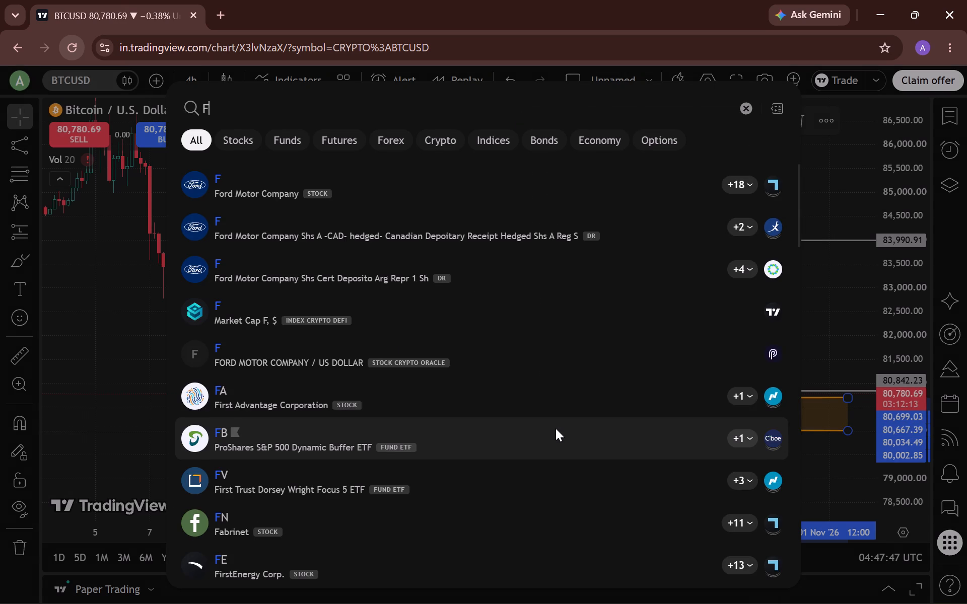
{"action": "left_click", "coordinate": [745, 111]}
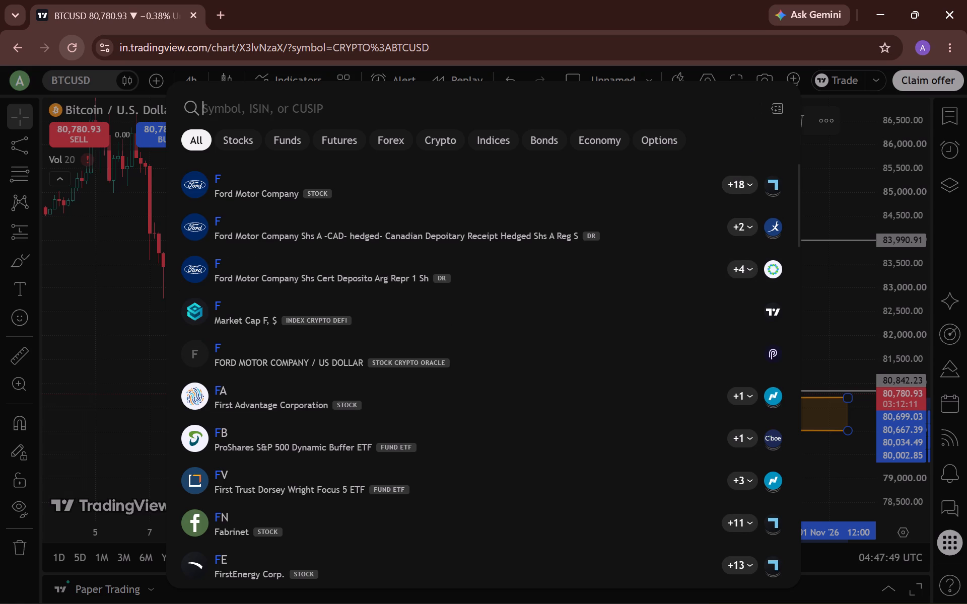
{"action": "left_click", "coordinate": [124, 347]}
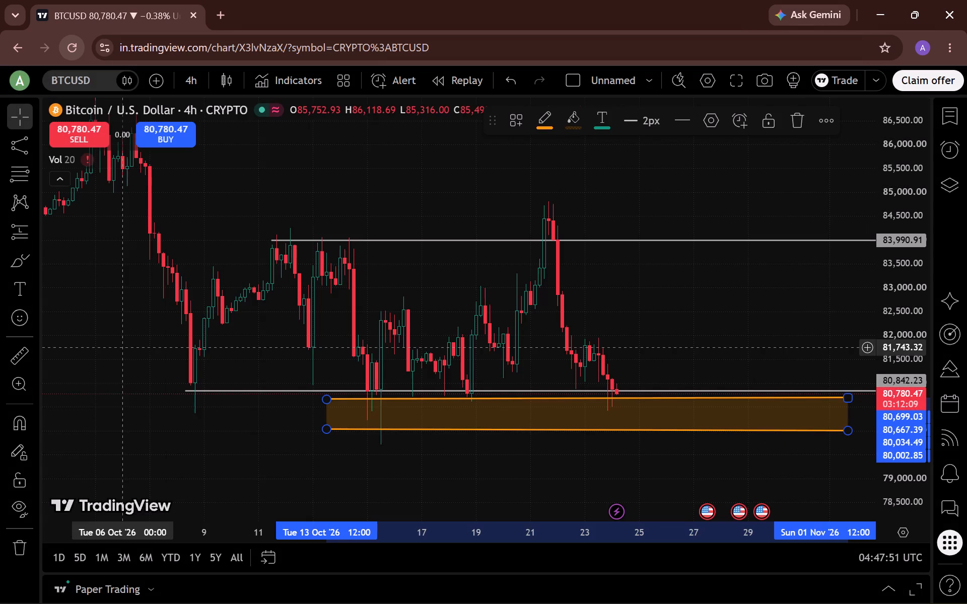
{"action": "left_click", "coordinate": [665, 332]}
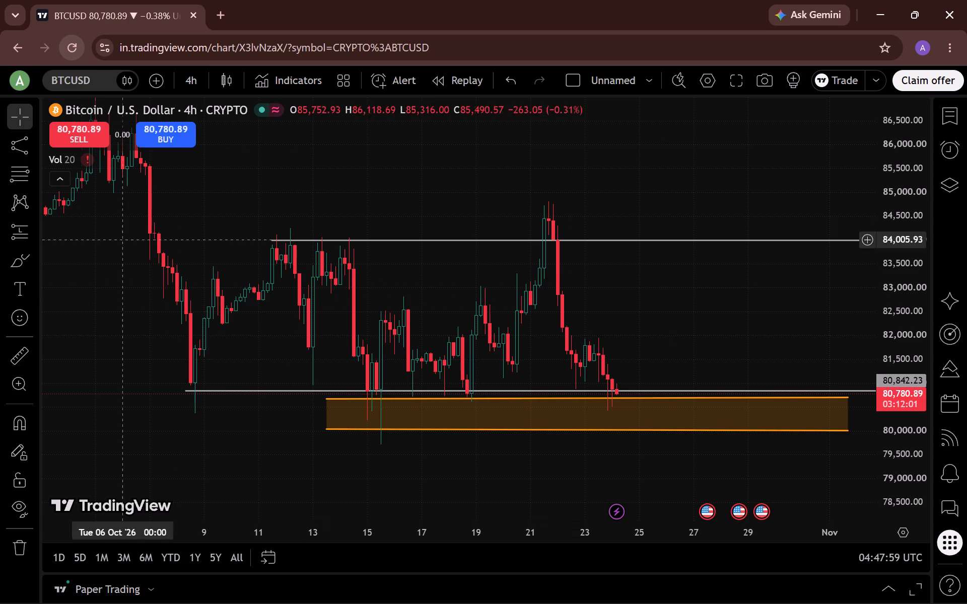
Draw a second disjoint channel just above the upper horizontal ray, from about 14 to 29 October, between about 84,120 and 84,730.
{"action": "left_click", "coordinate": [20, 140]}
{"action": "left_click", "coordinate": [365, 205]}
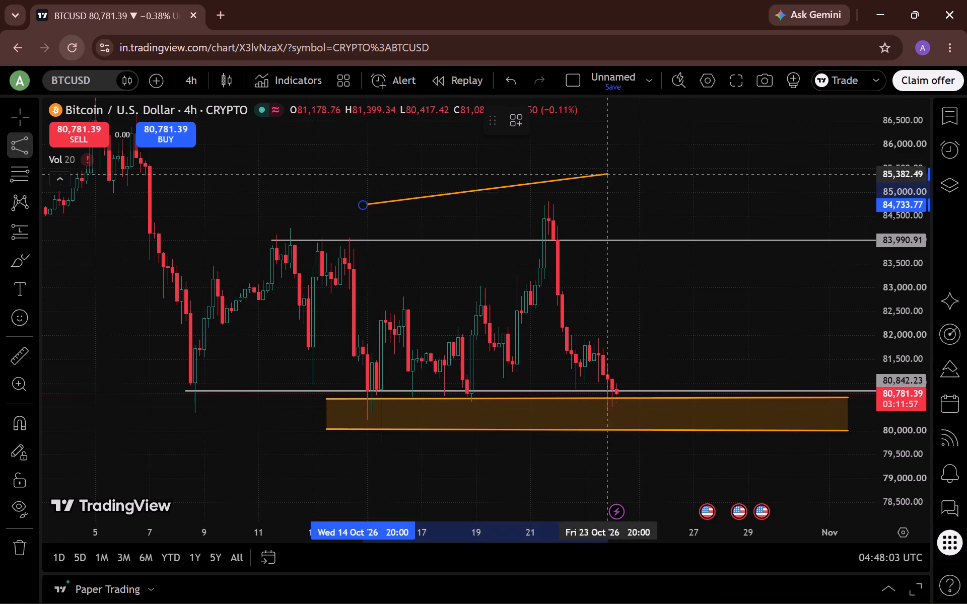
{"action": "left_click", "coordinate": [749, 205]}
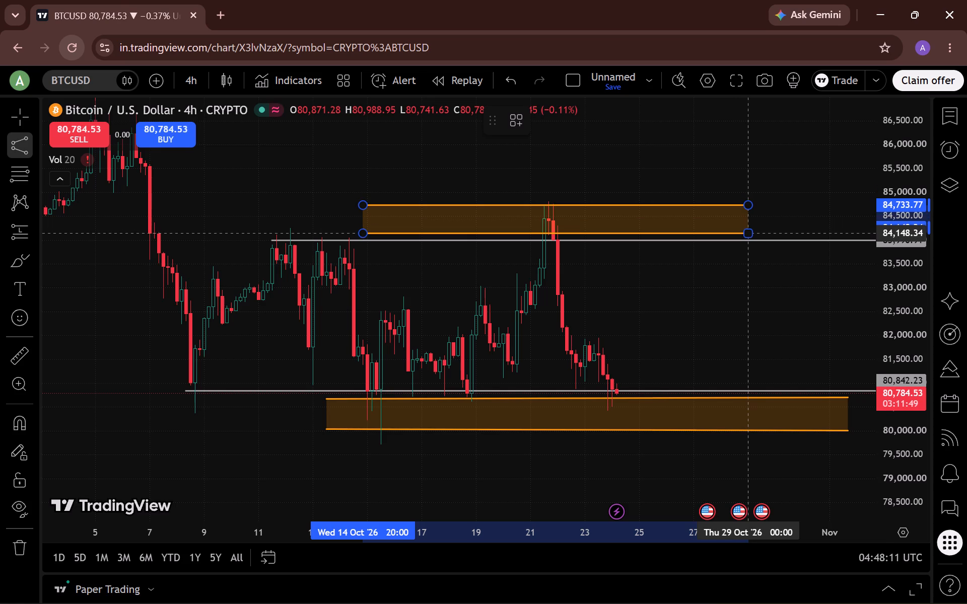
{"action": "left_click", "coordinate": [644, 234]}
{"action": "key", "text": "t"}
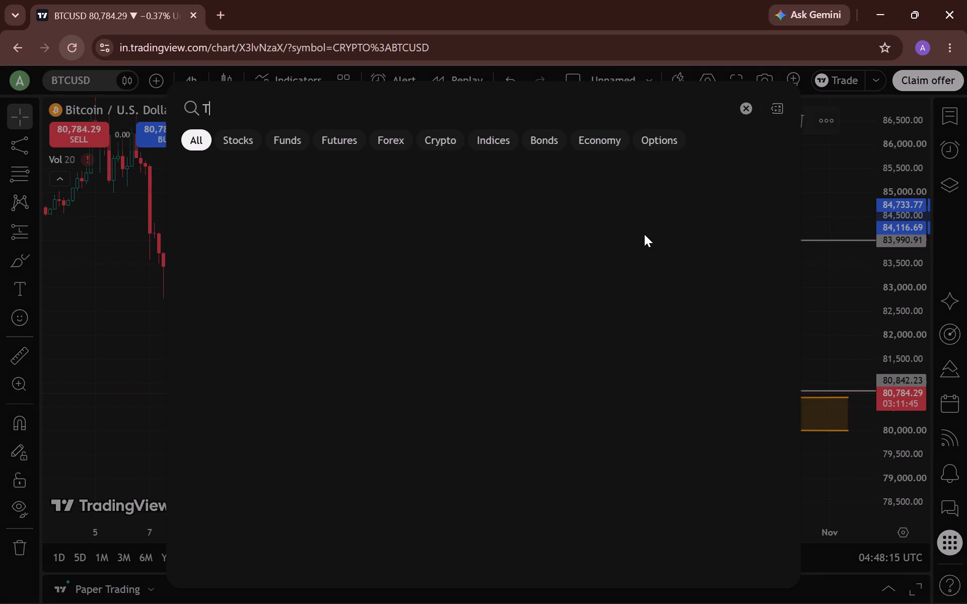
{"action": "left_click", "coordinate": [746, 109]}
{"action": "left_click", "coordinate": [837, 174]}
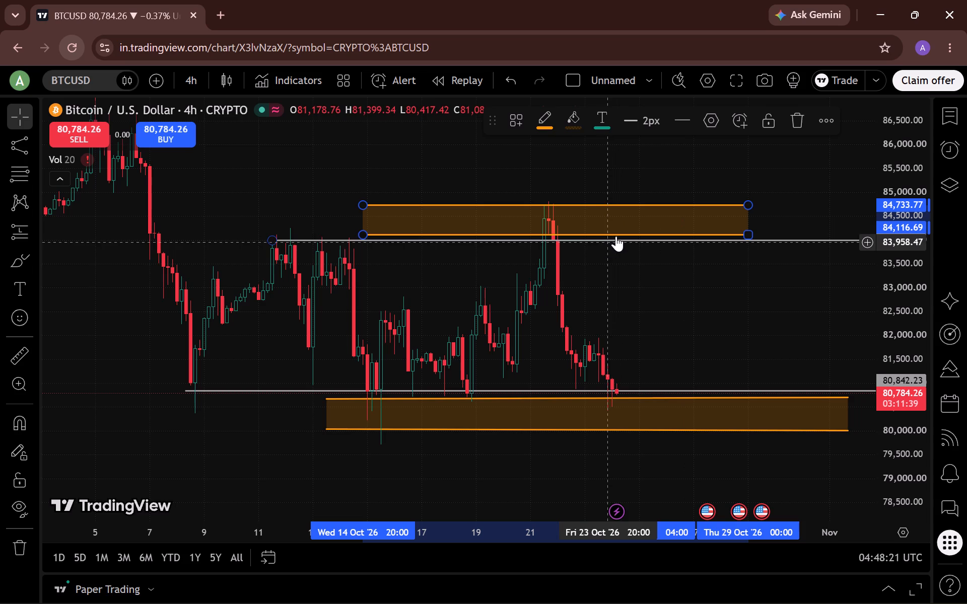
Move the upper disjoint channel back in time to span about 11 to 25 October, with its bottom edge at about 84,070.
{"action": "left_click_drag", "start_coordinate": [631, 231], "coordinate": [600, 237]}
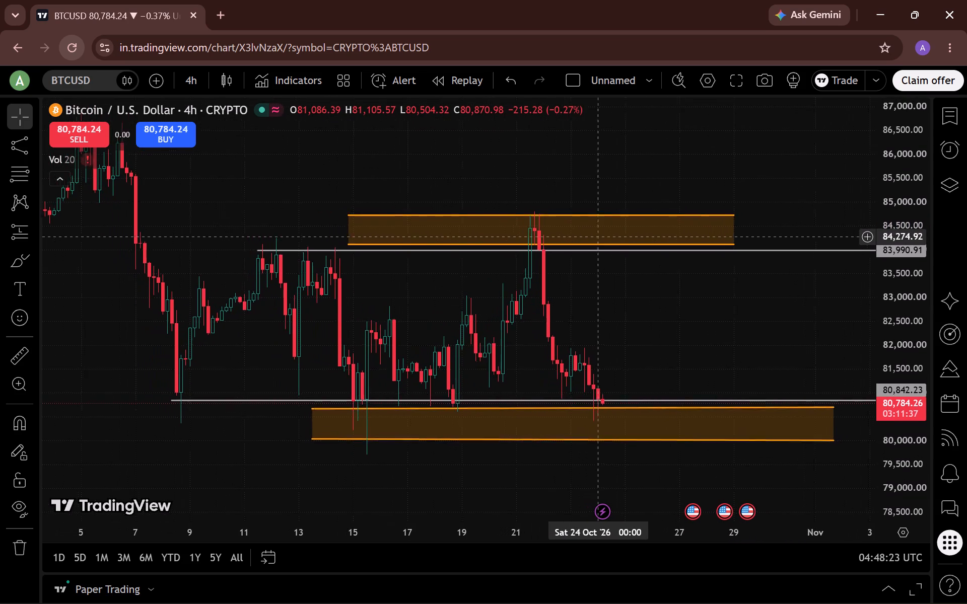
{"action": "left_click_drag", "start_coordinate": [600, 245], "coordinate": [576, 244]}
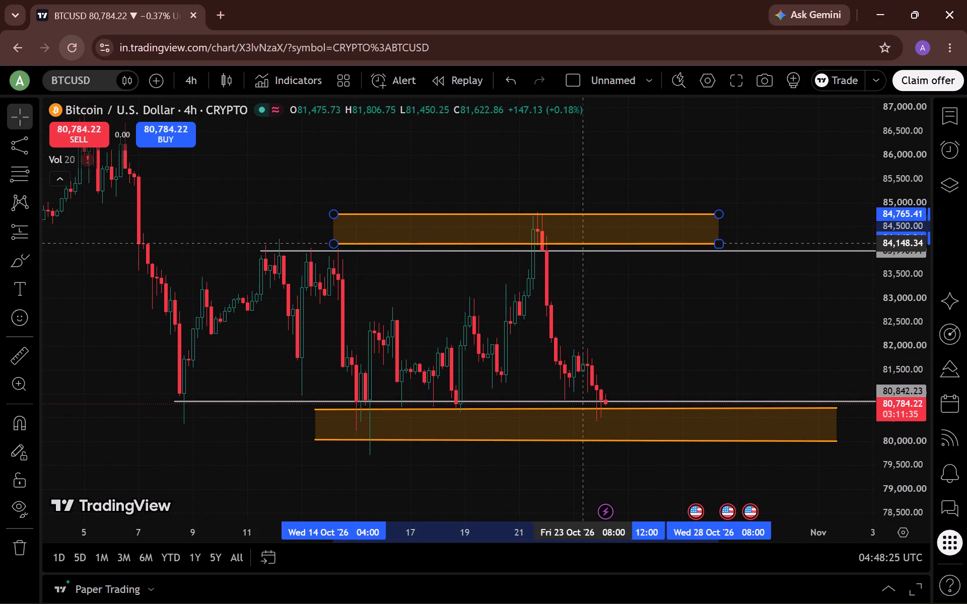
{"action": "left_click_drag", "start_coordinate": [576, 244], "coordinate": [509, 247]}
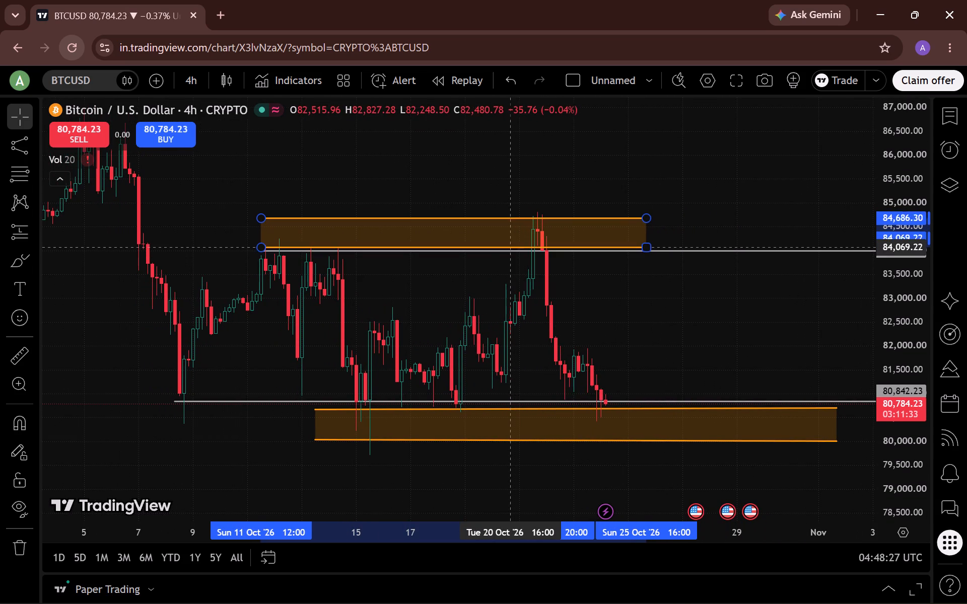
{"action": "left_click_drag", "start_coordinate": [509, 247], "coordinate": [506, 245]}
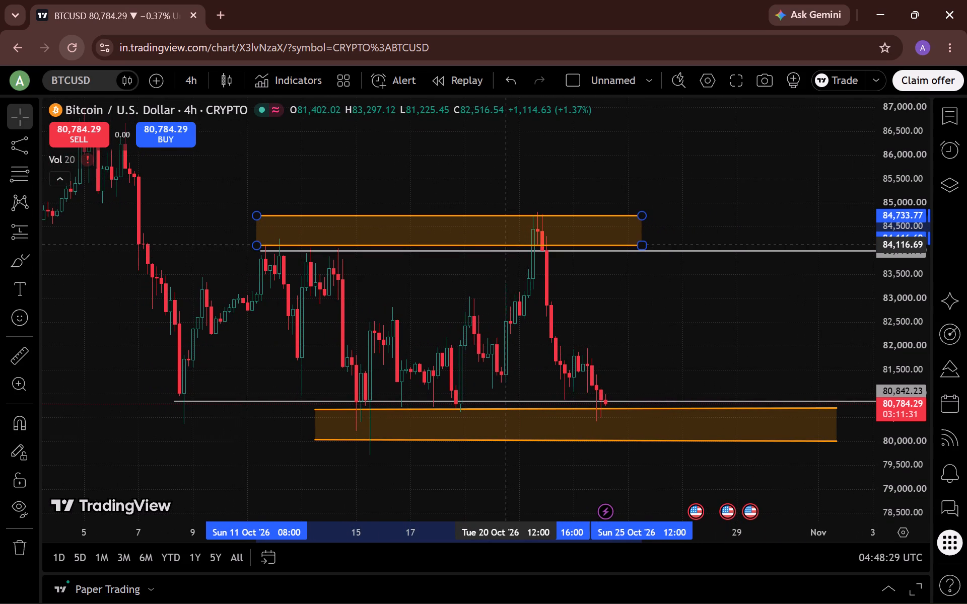
{"action": "left_click_drag", "start_coordinate": [506, 245], "coordinate": [505, 247]}
{"action": "left_click", "coordinate": [489, 196]}
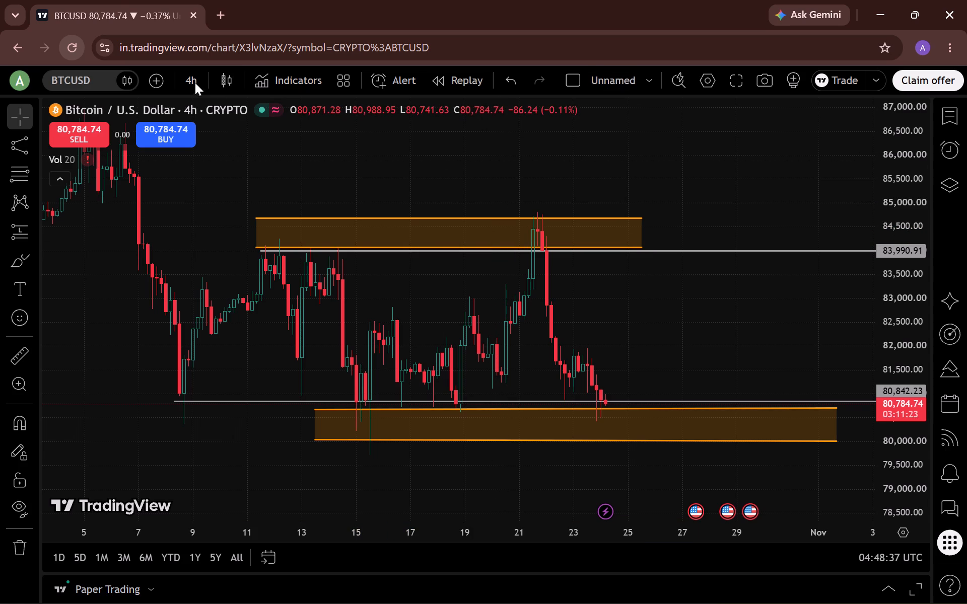
Switch the Bitcoin chart's interval to 1 hour and bring the candles from about 14 to 24 October into view.
{"action": "left_click", "coordinate": [180, 77]}
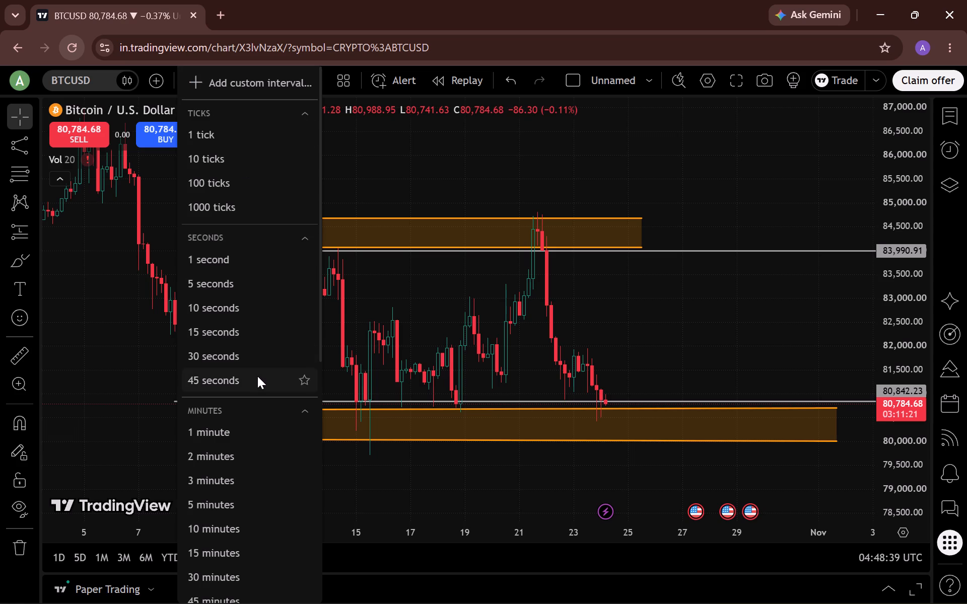
{"action": "scroll", "coordinate": [257, 376], "scroll_direction": "down", "scroll_amount": 3}
{"action": "left_click", "coordinate": [257, 376]}
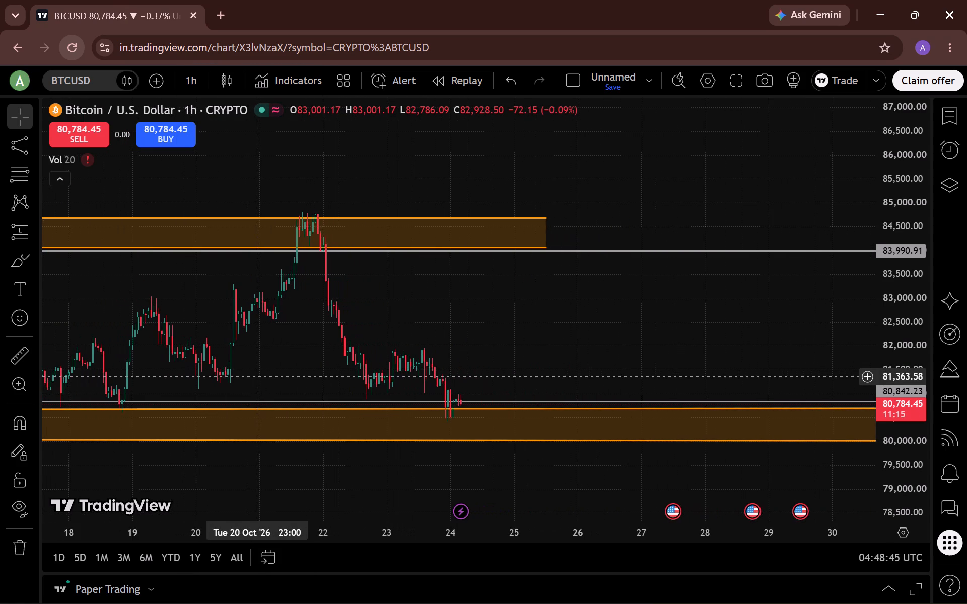
{"action": "left_click_drag", "start_coordinate": [257, 376], "coordinate": [545, 353]}
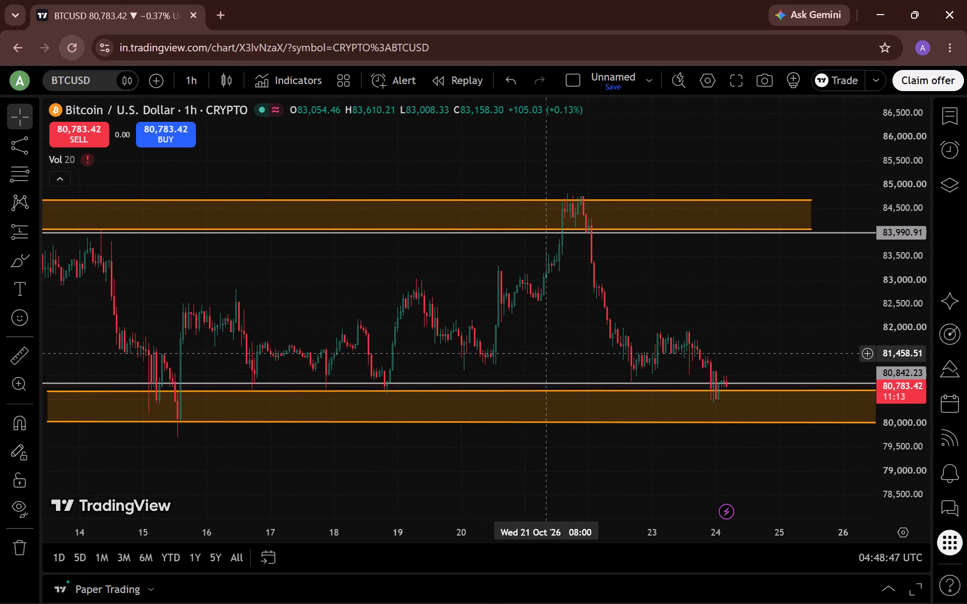
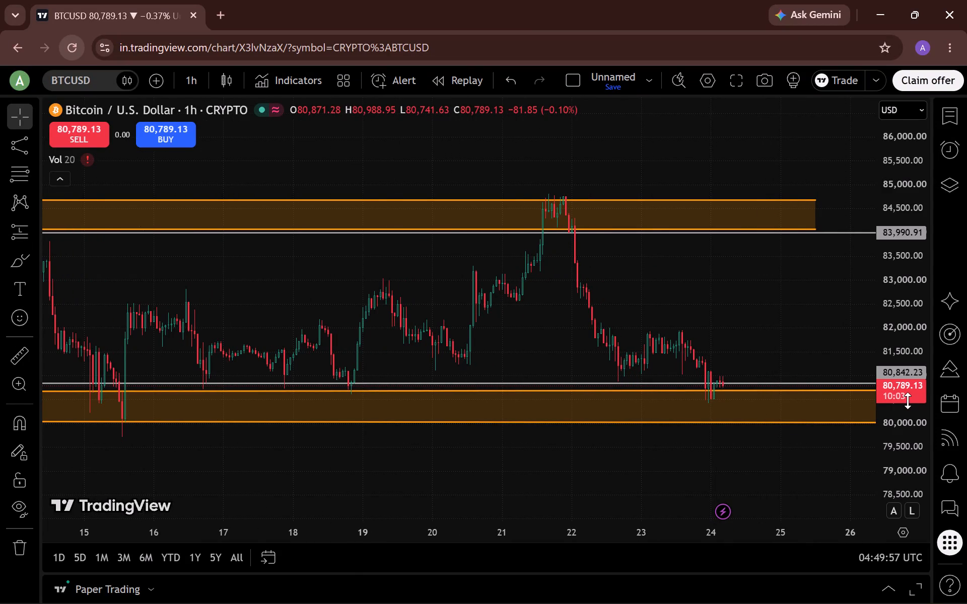
Examine Bitcoin's hourly price action against the upper and lower orange zones from about 14 to 24 October.
{"action": "left_click_drag", "start_coordinate": [908, 401], "coordinate": [892, 304]}
{"action": "left_click_drag", "start_coordinate": [892, 304], "coordinate": [853, 312]}
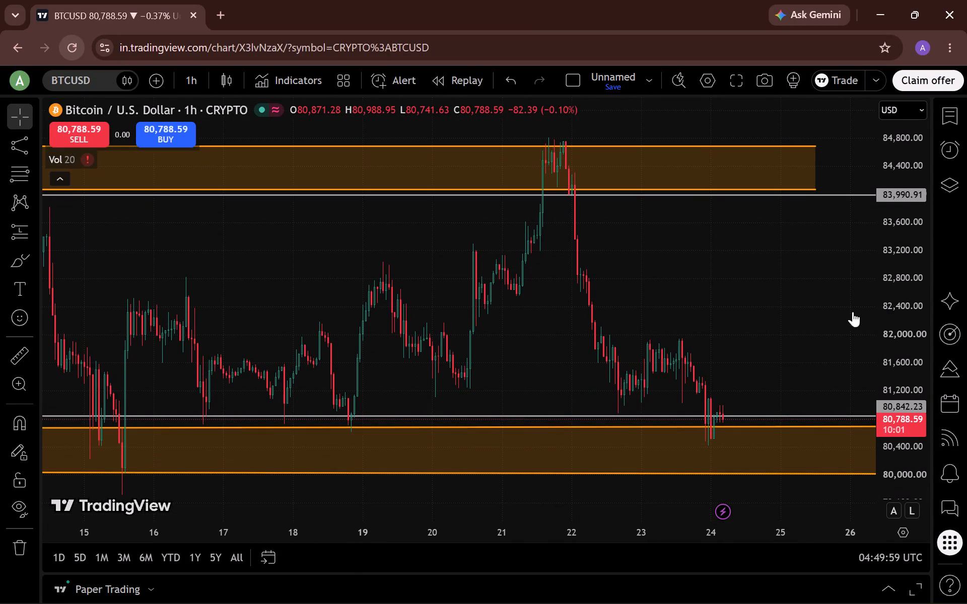
{"action": "left_click_drag", "start_coordinate": [853, 312], "coordinate": [787, 315]}
{"action": "left_click_drag", "start_coordinate": [787, 315], "coordinate": [539, 192]}
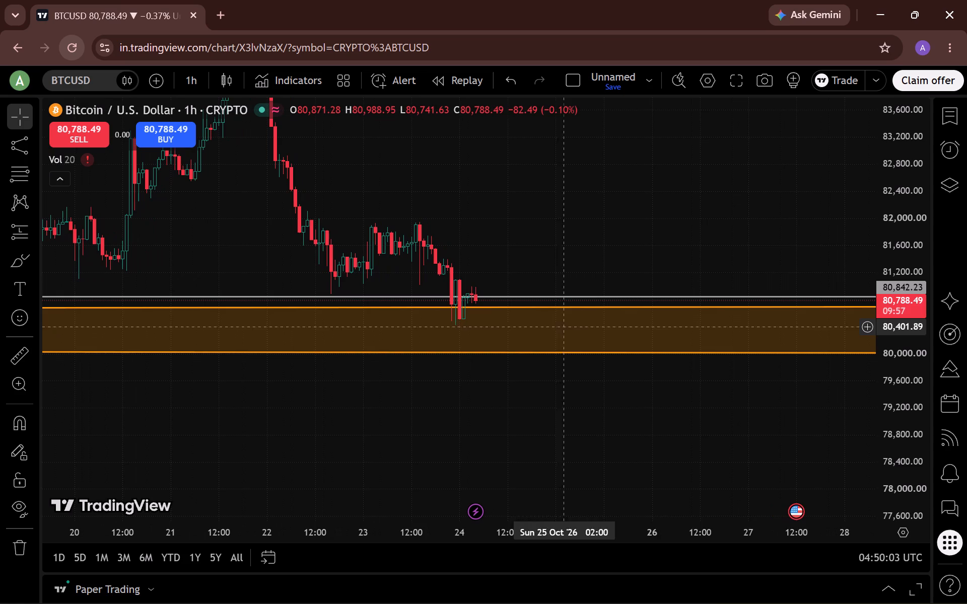
{"action": "left_click_drag", "start_coordinate": [896, 232], "coordinate": [887, 170]}
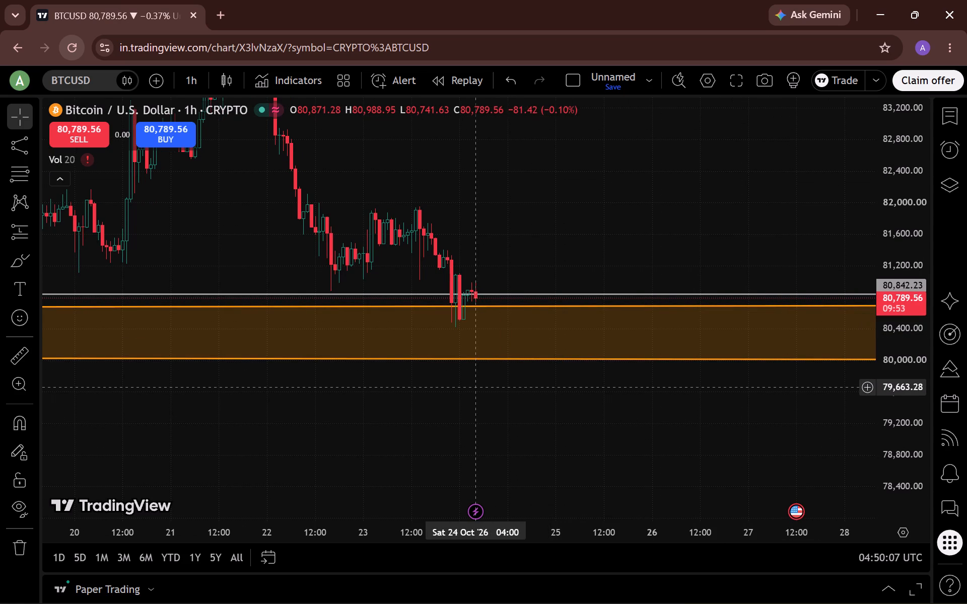
{"action": "left_click_drag", "start_coordinate": [476, 387], "coordinate": [678, 499]}
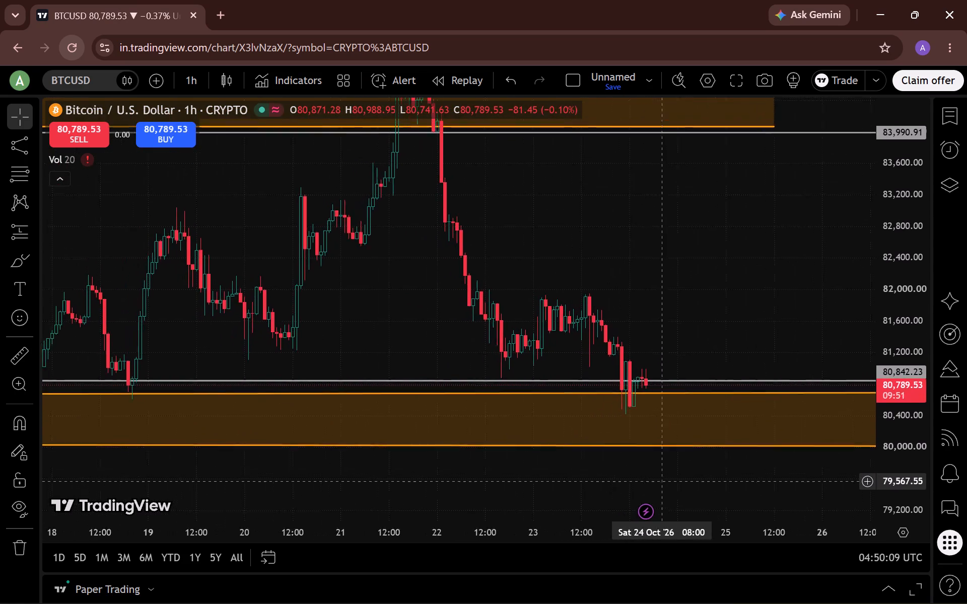
{"action": "left_click_drag", "start_coordinate": [678, 499], "coordinate": [746, 531]}
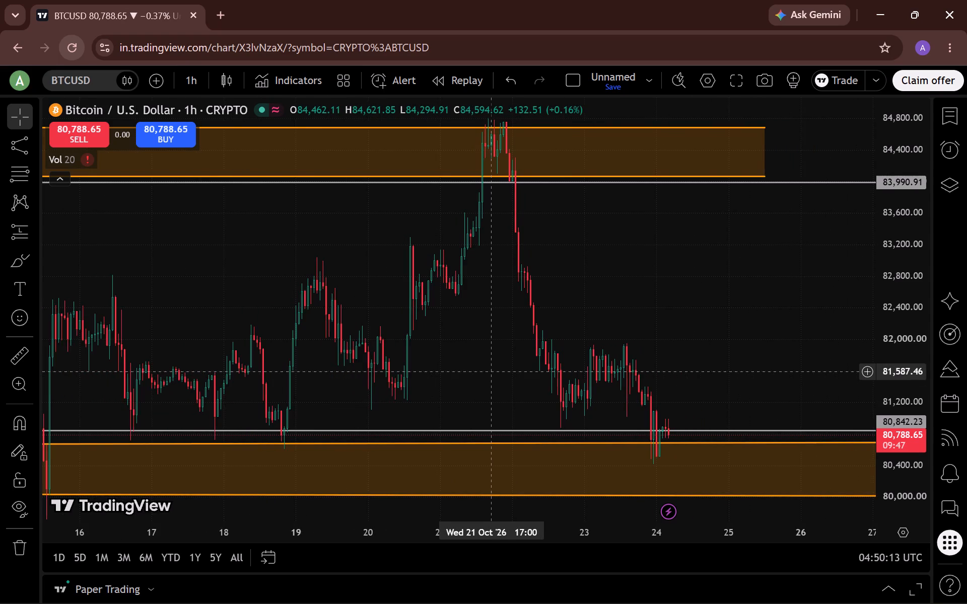
{"action": "left_click_drag", "start_coordinate": [911, 178], "coordinate": [918, 201]}
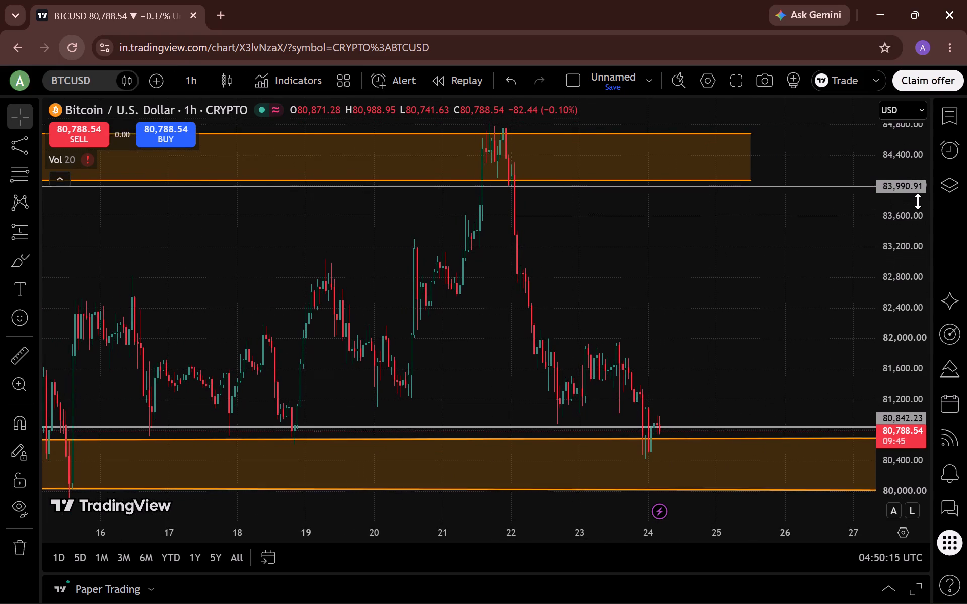
{"action": "left_click_drag", "start_coordinate": [918, 201], "coordinate": [924, 250]}
{"action": "left_click_drag", "start_coordinate": [781, 250], "coordinate": [878, 244]}
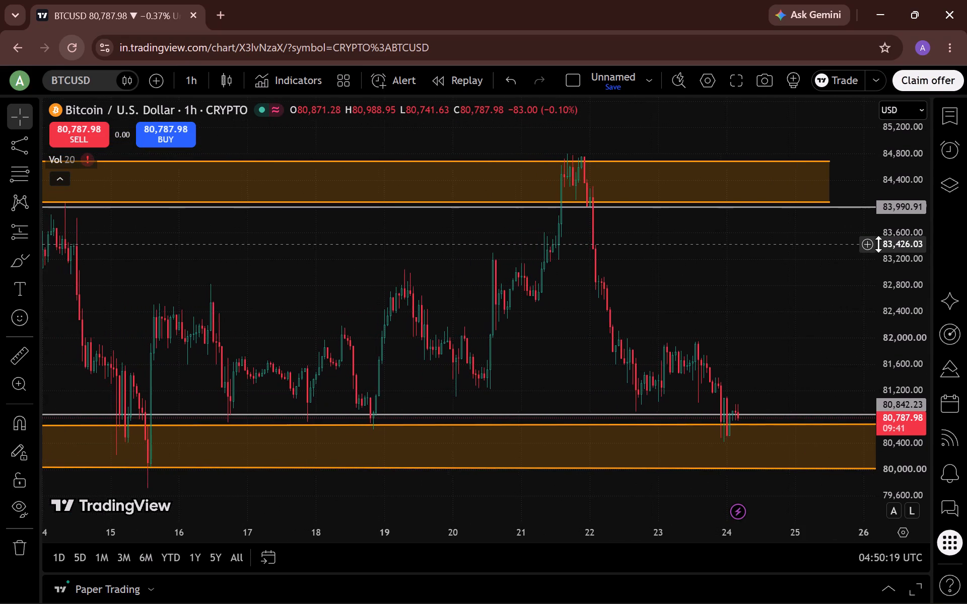
{"action": "left_click_drag", "start_coordinate": [878, 244], "coordinate": [884, 241]}
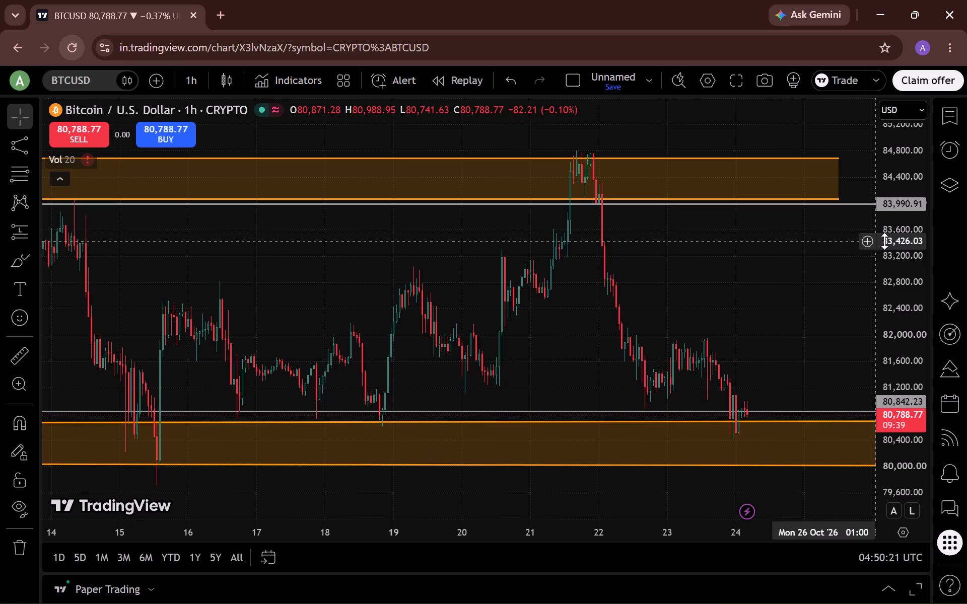
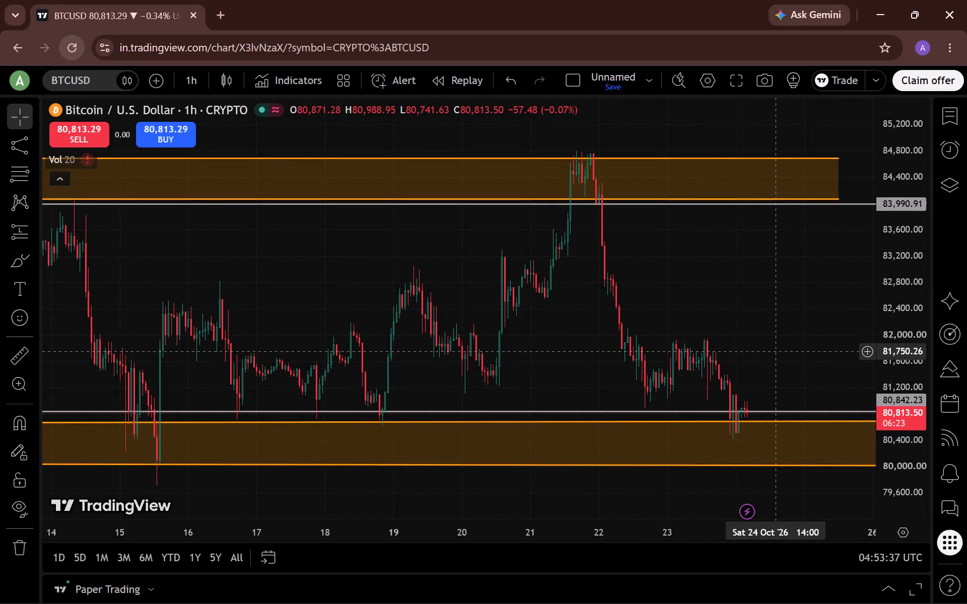
Examine Bitcoin's latest hourly candles around 23 to 24 October against the lower orange zone and the horizontal line just above it.
{"action": "left_click_drag", "start_coordinate": [777, 351], "coordinate": [648, 177]}
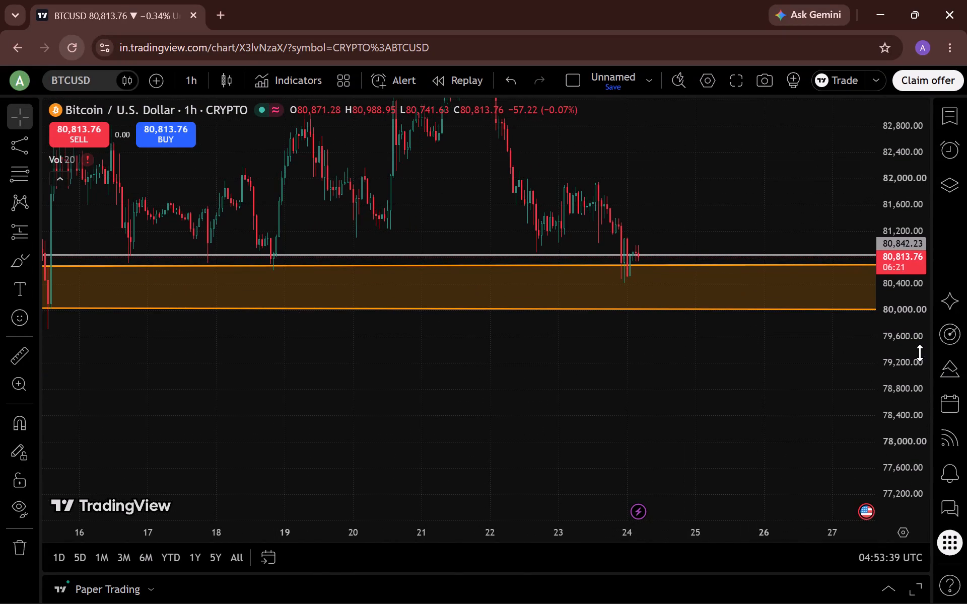
{"action": "left_click_drag", "start_coordinate": [918, 351], "coordinate": [870, 53]}
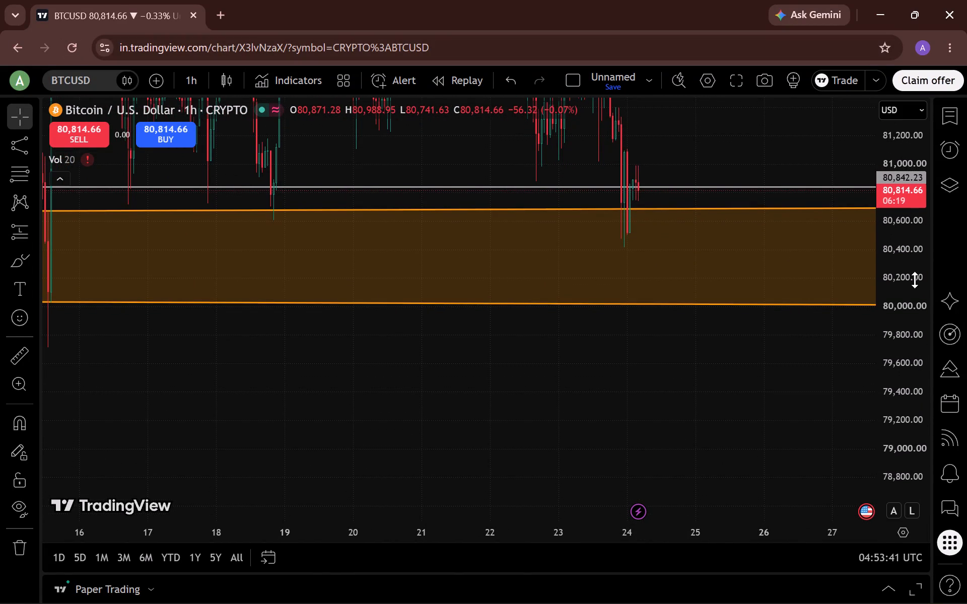
{"action": "left_click_drag", "start_coordinate": [915, 280], "coordinate": [919, 201]}
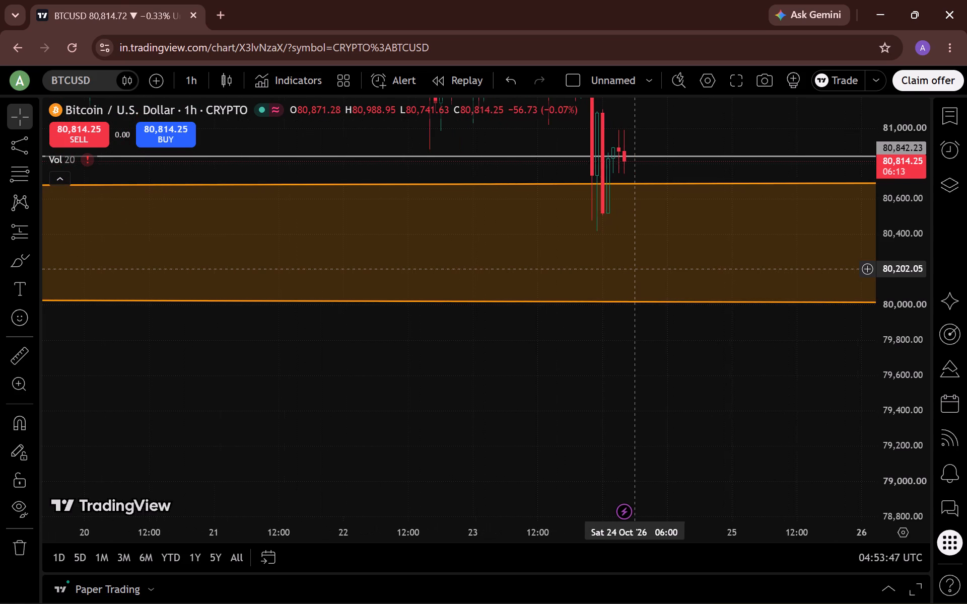
{"action": "scroll", "coordinate": [635, 269], "scroll_direction": "left", "scroll_amount": 1}
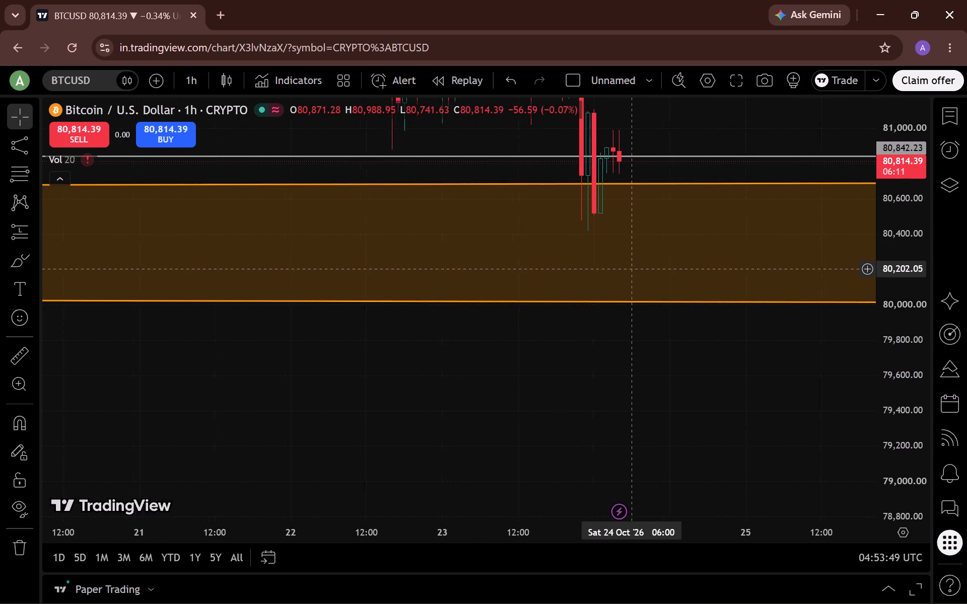
{"action": "left_click", "coordinate": [726, 328]}
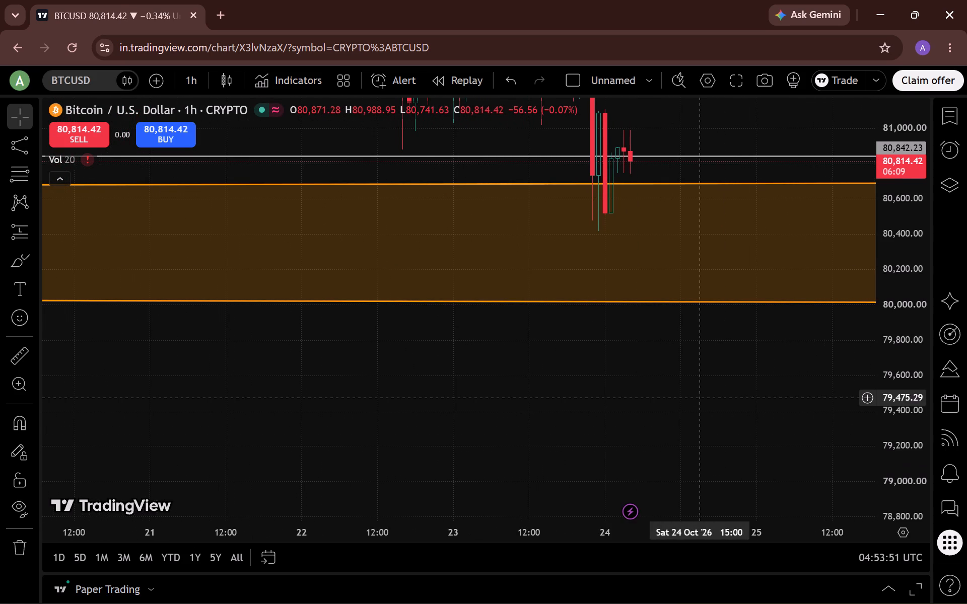
{"action": "left_click_drag", "start_coordinate": [702, 398], "coordinate": [751, 555]}
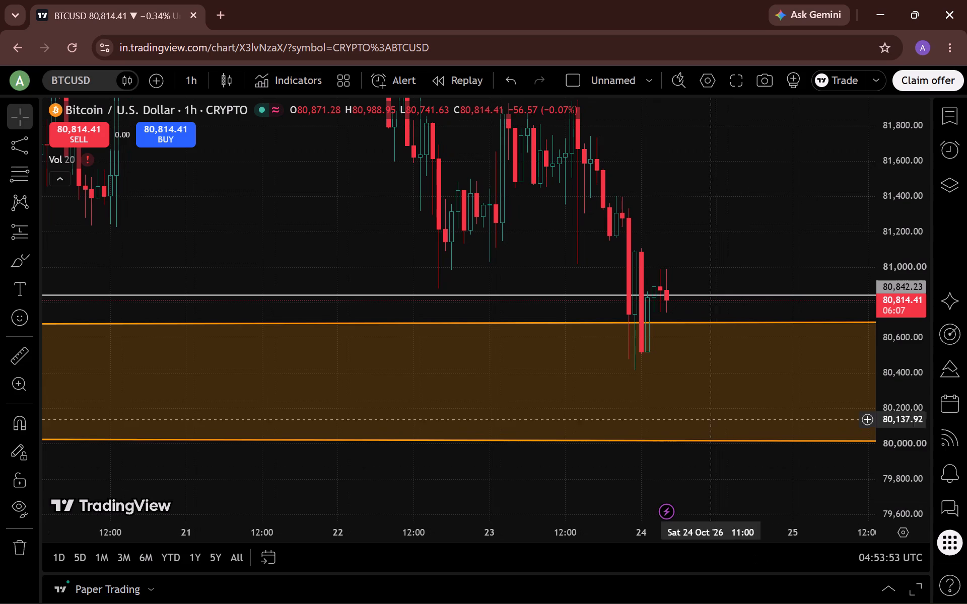
{"action": "left_click_drag", "start_coordinate": [698, 258], "coordinate": [756, 313]}
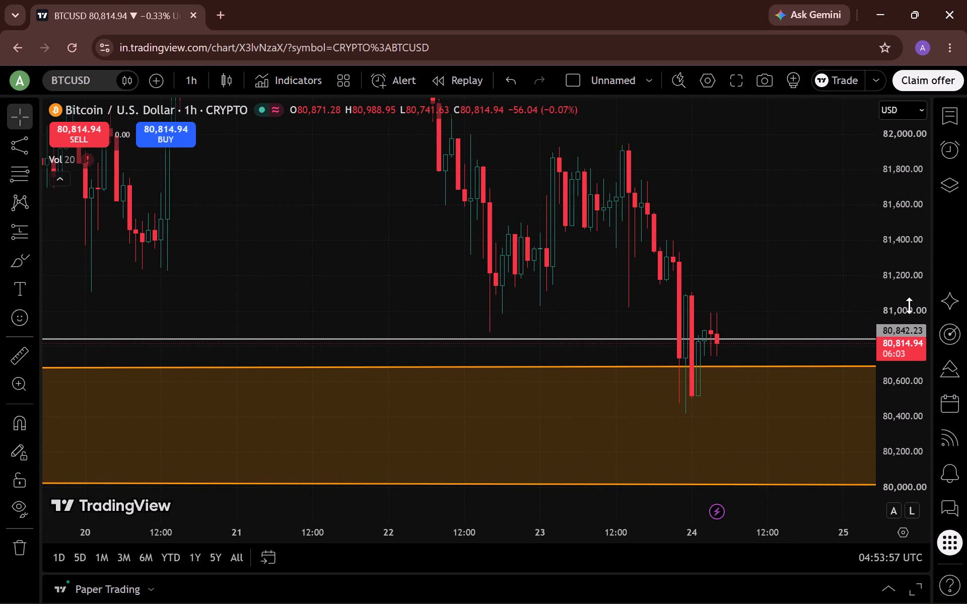
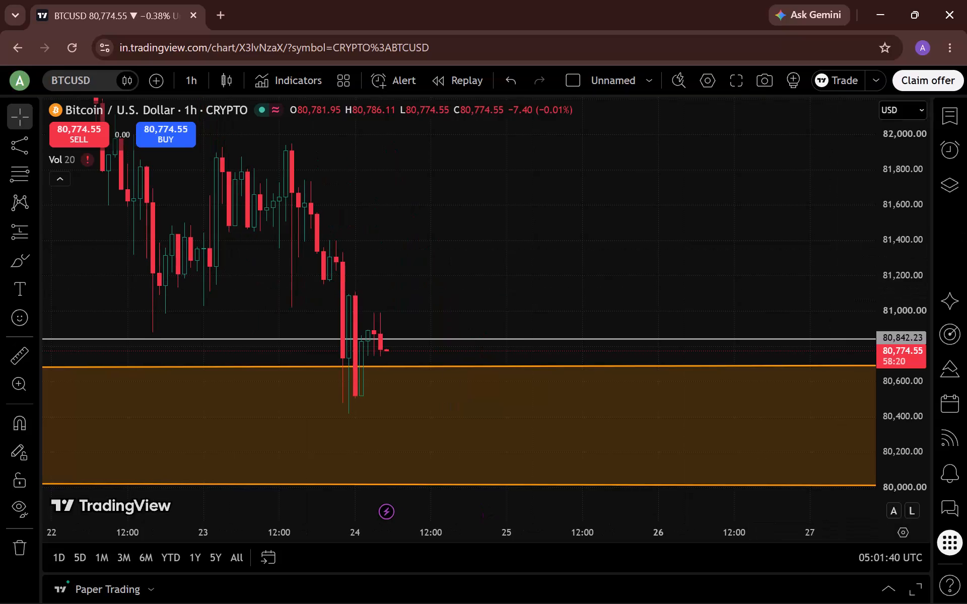
Draw a short, nearly horizontal trend line at about 81,000 above the latest candles, from 24 October 03:00 to 09:00.
{"action": "left_click", "coordinate": [502, 331]}
{"action": "left_click_drag", "start_coordinate": [502, 331], "coordinate": [724, 317]}
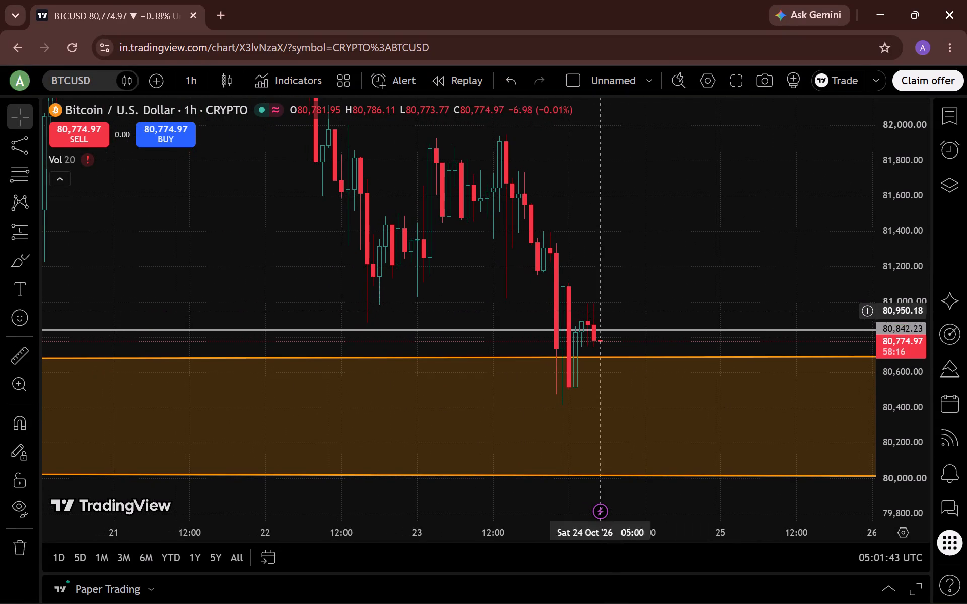
{"action": "left_click", "coordinate": [34, 143]}
{"action": "left_click", "coordinate": [85, 107]}
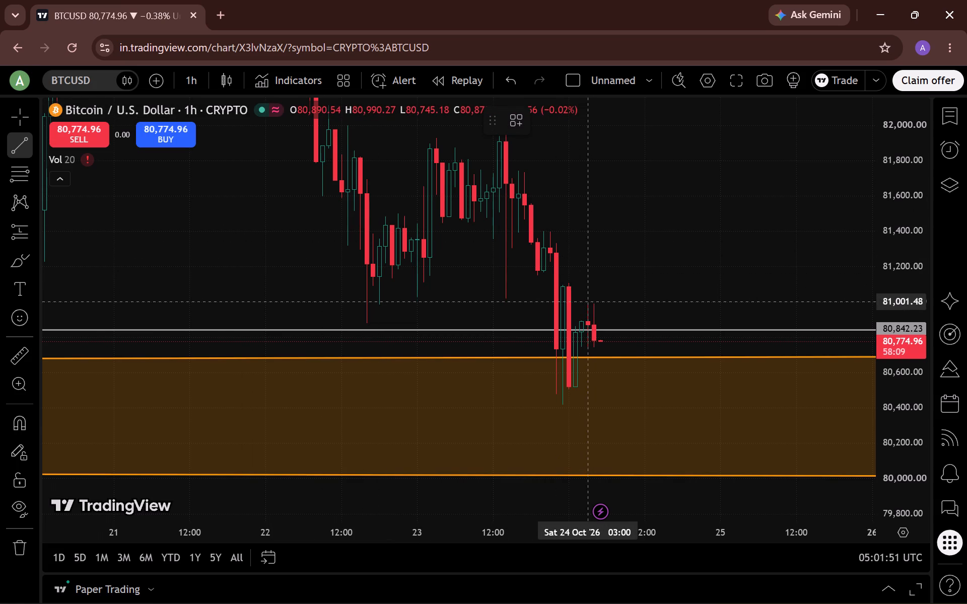
{"action": "left_click_drag", "start_coordinate": [586, 301], "coordinate": [626, 305]}
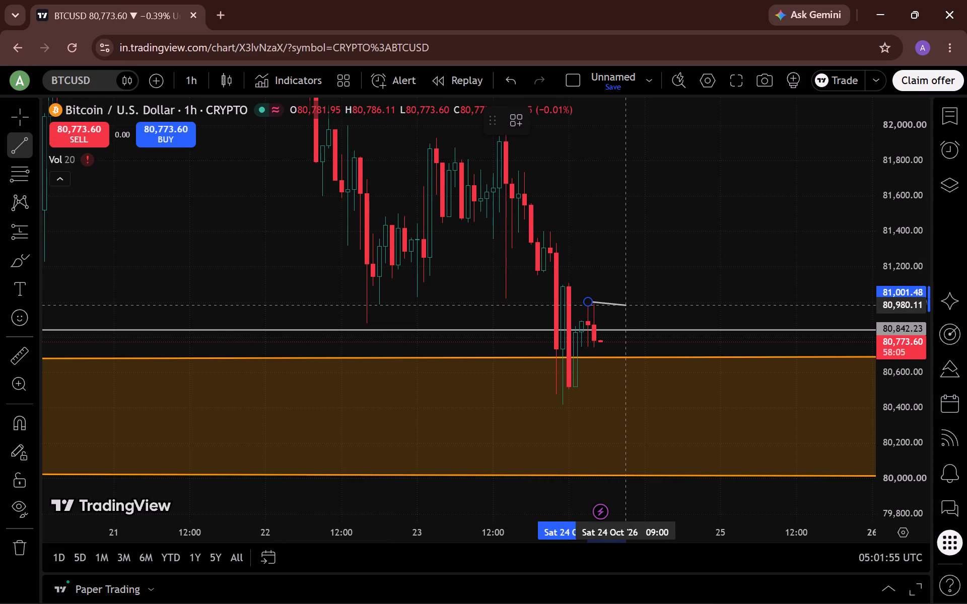
{"action": "left_click_drag", "start_coordinate": [626, 305], "coordinate": [625, 301]}
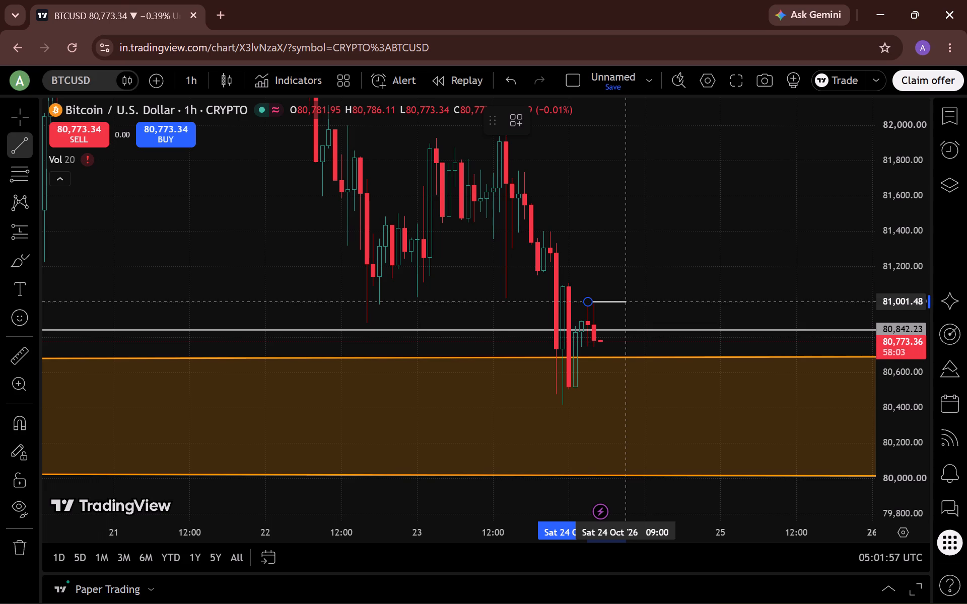
{"action": "left_click_drag", "start_coordinate": [625, 301], "coordinate": [625, 302]}
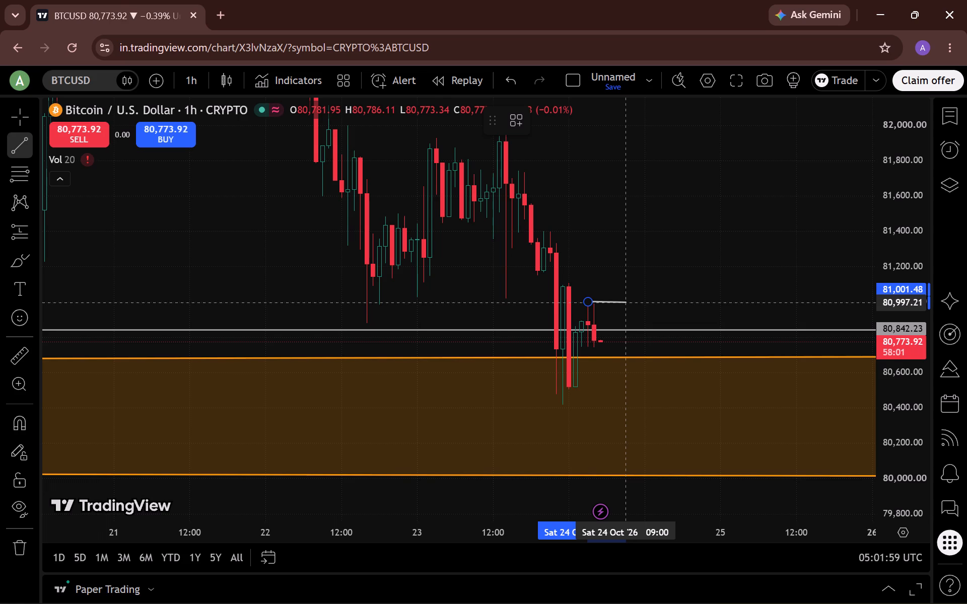
{"action": "left_click_drag", "start_coordinate": [625, 302], "coordinate": [625, 301]}
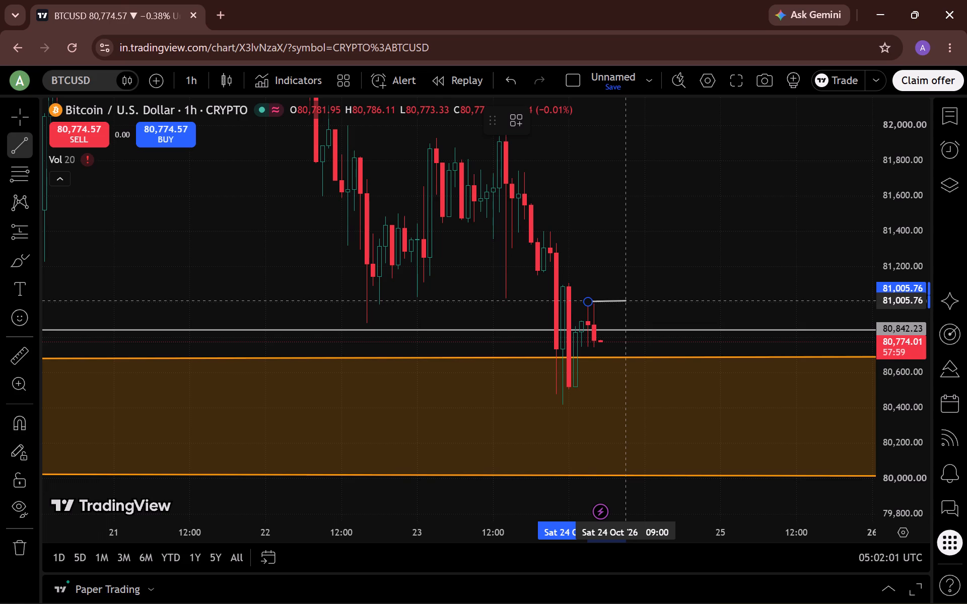
{"action": "left_click_drag", "start_coordinate": [625, 301], "coordinate": [625, 302]}
{"action": "left_click", "coordinate": [625, 302]}
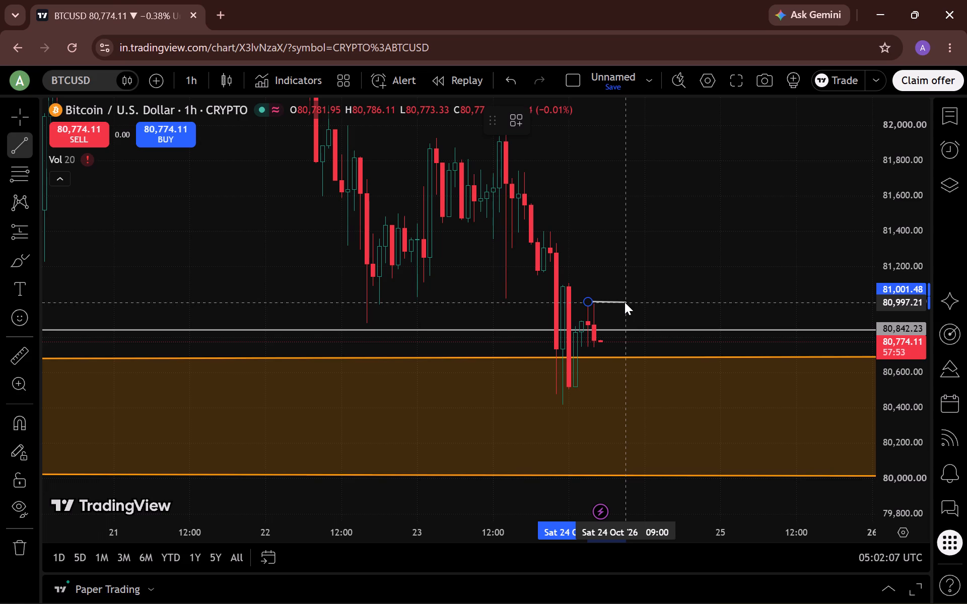
{"action": "left_click", "coordinate": [630, 247]}
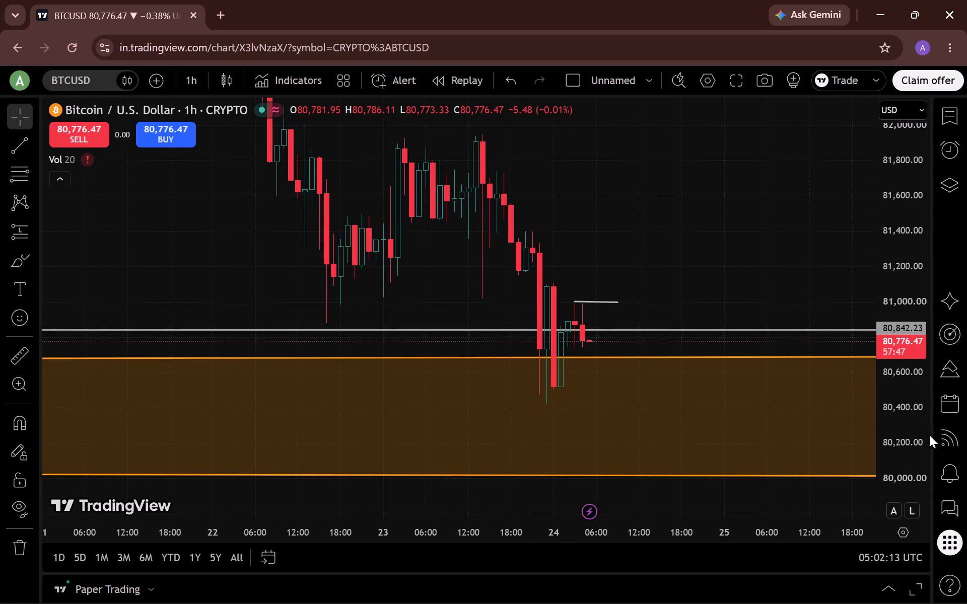
Move the short trend line onto the latest wick highs at about 80,989, spanning 24 October 02:00 to 12:00, and level it.
{"action": "left_click_drag", "start_coordinate": [919, 439], "coordinate": [882, 155]}
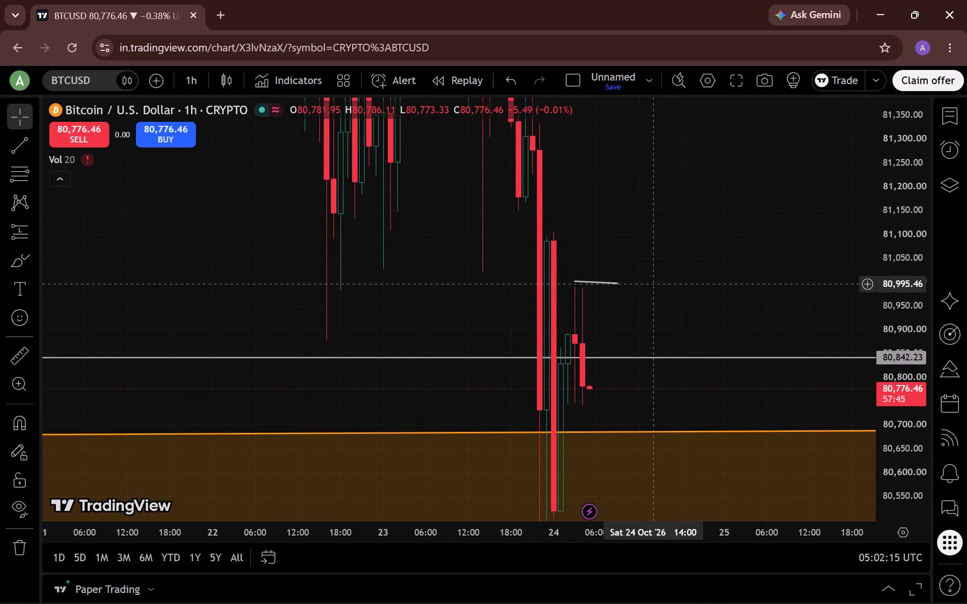
{"action": "left_click_drag", "start_coordinate": [605, 284], "coordinate": [619, 282]}
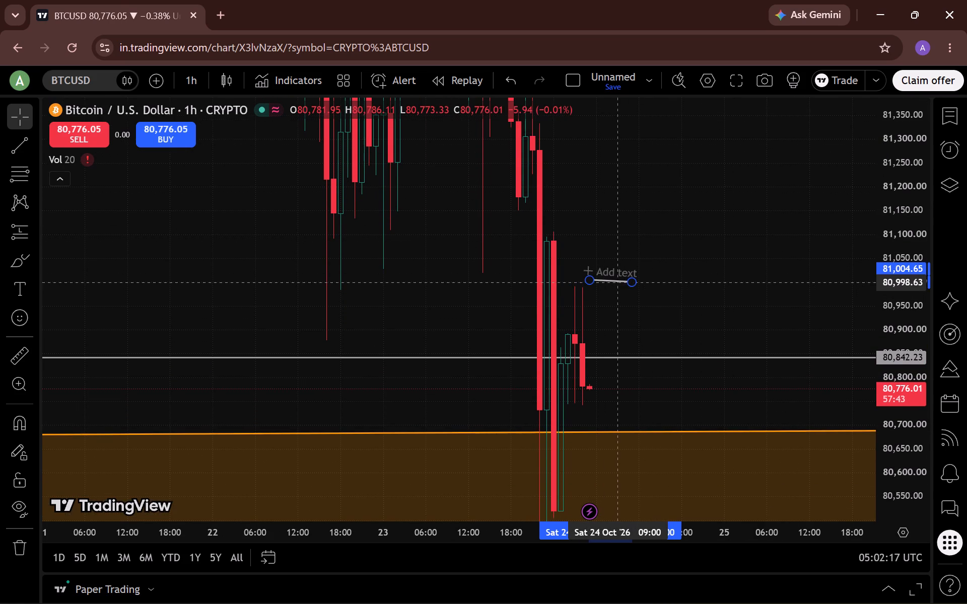
{"action": "left_click_drag", "start_coordinate": [619, 282], "coordinate": [597, 290]}
{"action": "left_click_drag", "start_coordinate": [609, 290], "coordinate": [623, 288]}
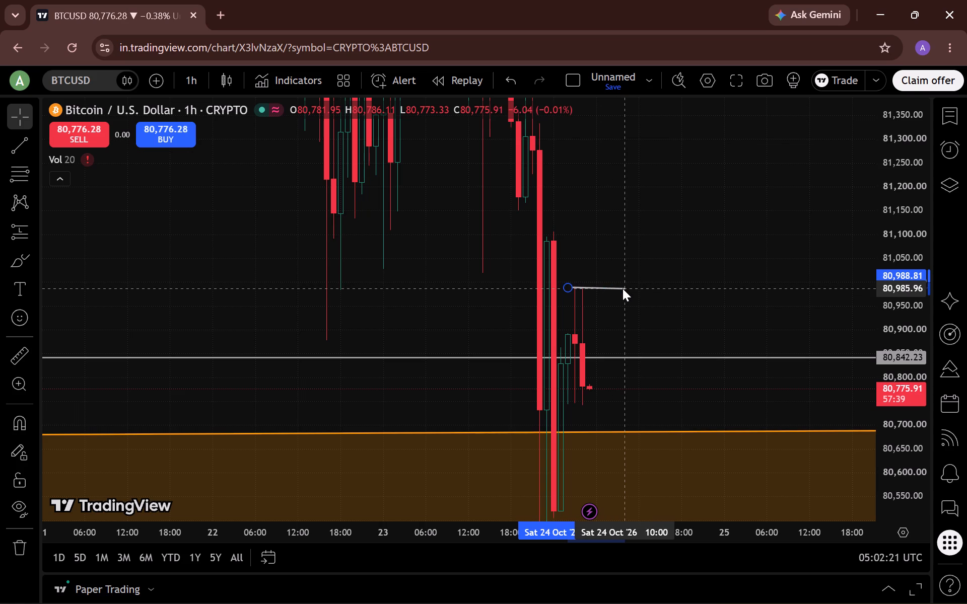
{"action": "left_click_drag", "start_coordinate": [623, 288], "coordinate": [636, 288]}
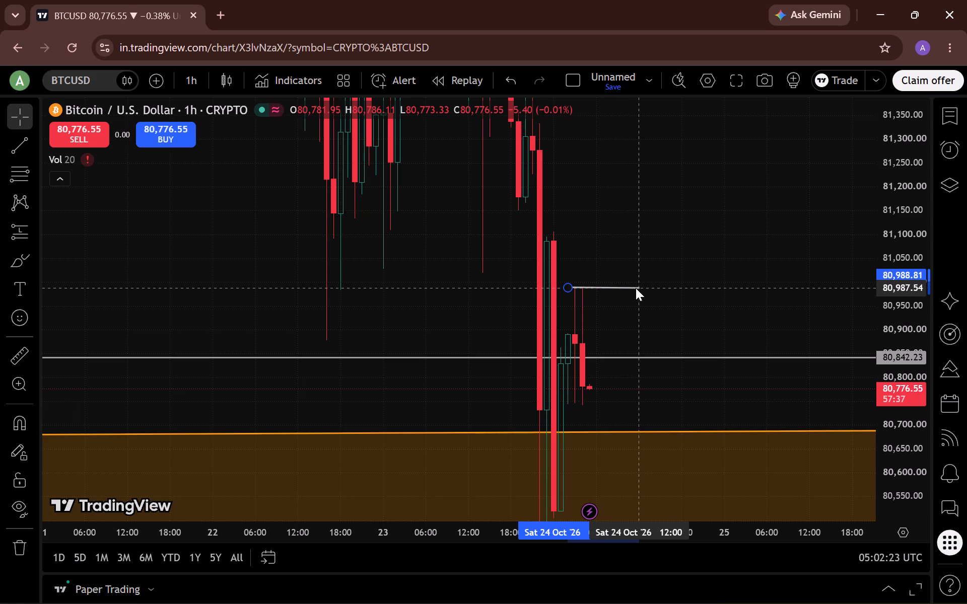
{"action": "left_click_drag", "start_coordinate": [636, 288], "coordinate": [716, 123]}
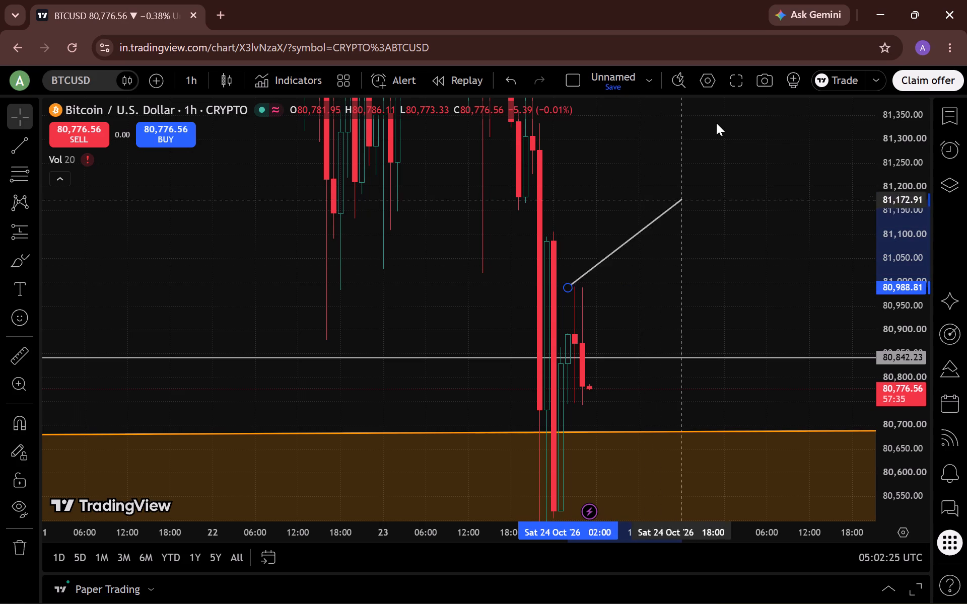
{"action": "left_click_drag", "start_coordinate": [716, 123], "coordinate": [643, 259]}
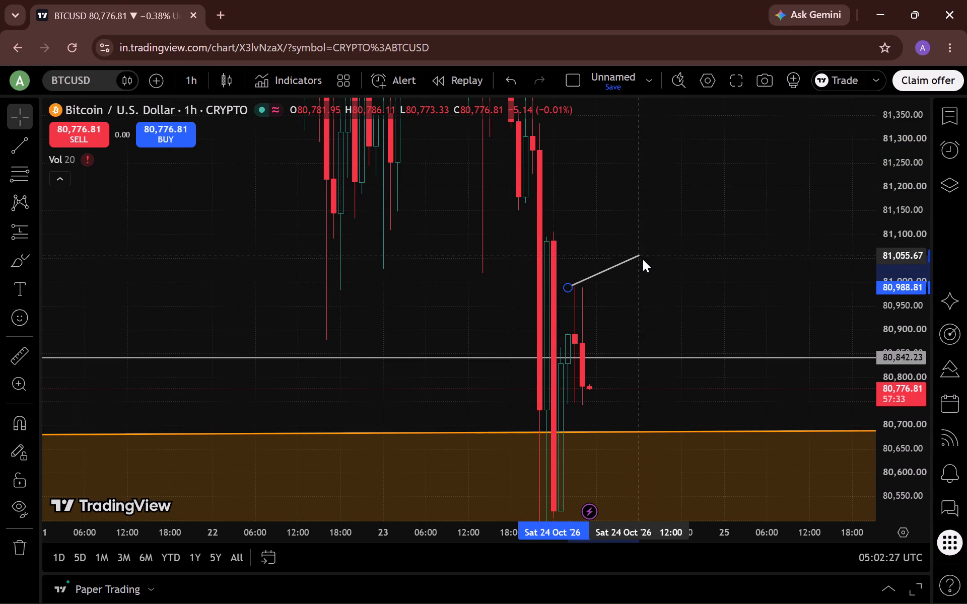
{"action": "left_click_drag", "start_coordinate": [643, 259], "coordinate": [643, 285]}
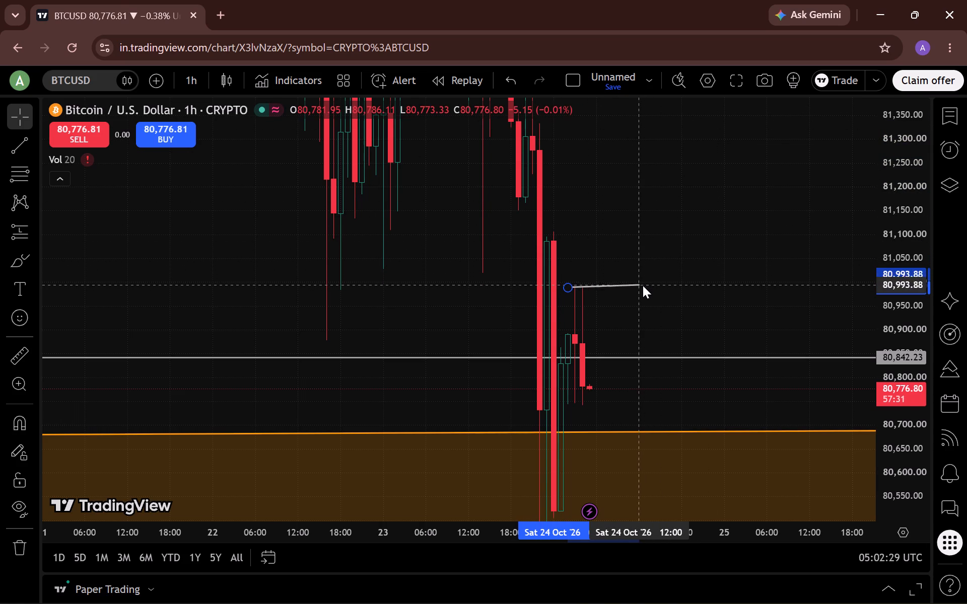
{"action": "left_click_drag", "start_coordinate": [643, 285], "coordinate": [643, 287]}
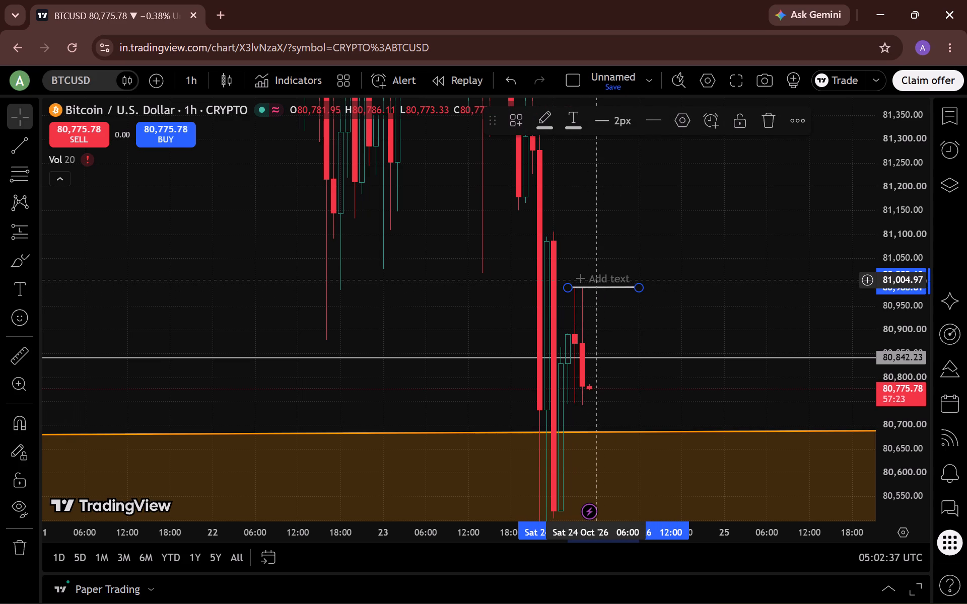
Label the short trend line above the latest candles with the text BOS.
{"action": "left_click", "coordinate": [599, 280]}
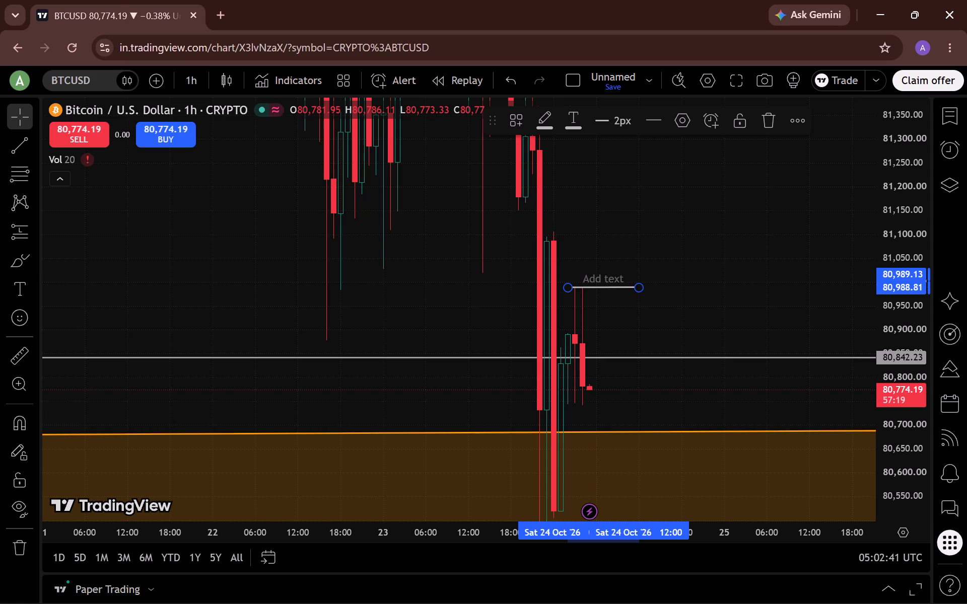
{"action": "key", "text": "b"}
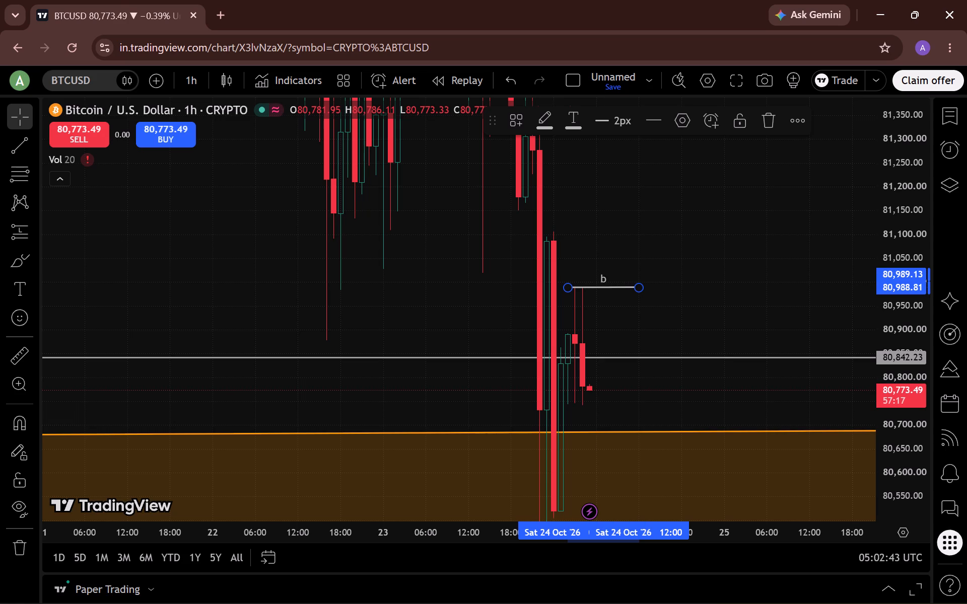
{"action": "key", "text": "BackSpace"}
{"action": "key", "text": "b"}
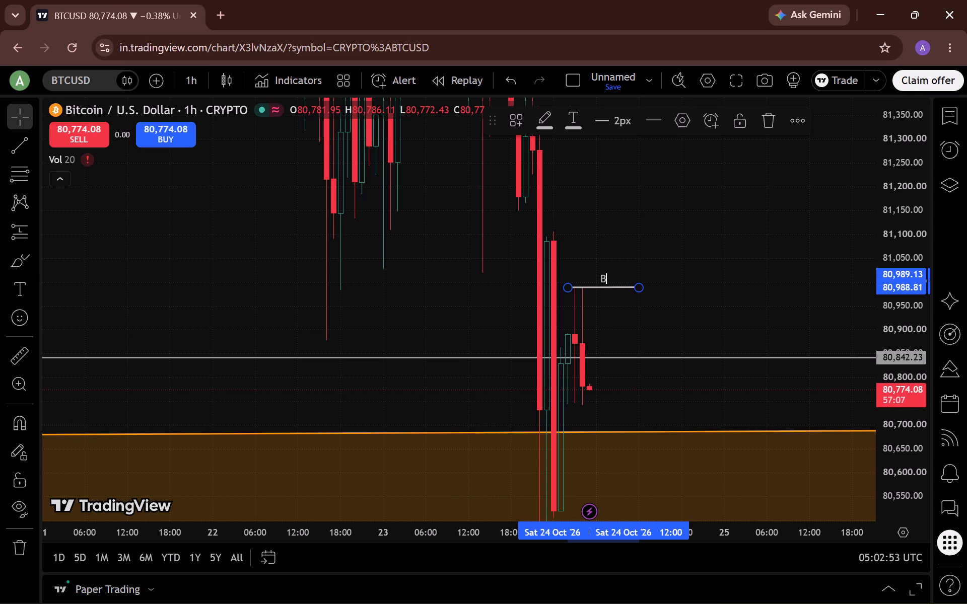
{"action": "key", "text": "o"}
{"action": "key", "text": "s"}
{"action": "left_click", "coordinate": [740, 266]}
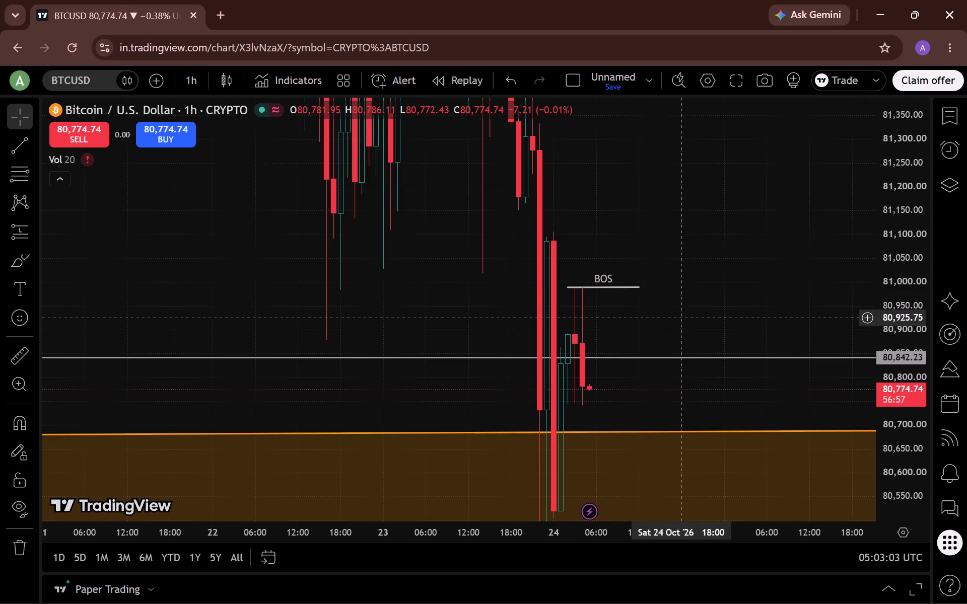
Examine the latest hourly candles between the BOS line and the lower orange zone, up close and in wider context.
{"action": "scroll", "coordinate": [679, 439], "scroll_direction": "right", "scroll_amount": 1}
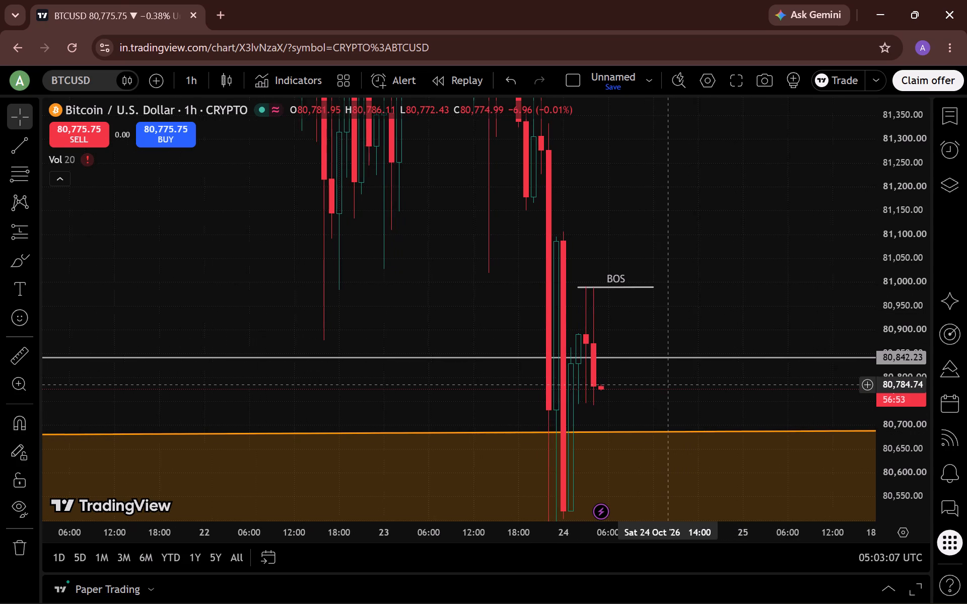
{"action": "left_click_drag", "start_coordinate": [632, 420], "coordinate": [666, 361]}
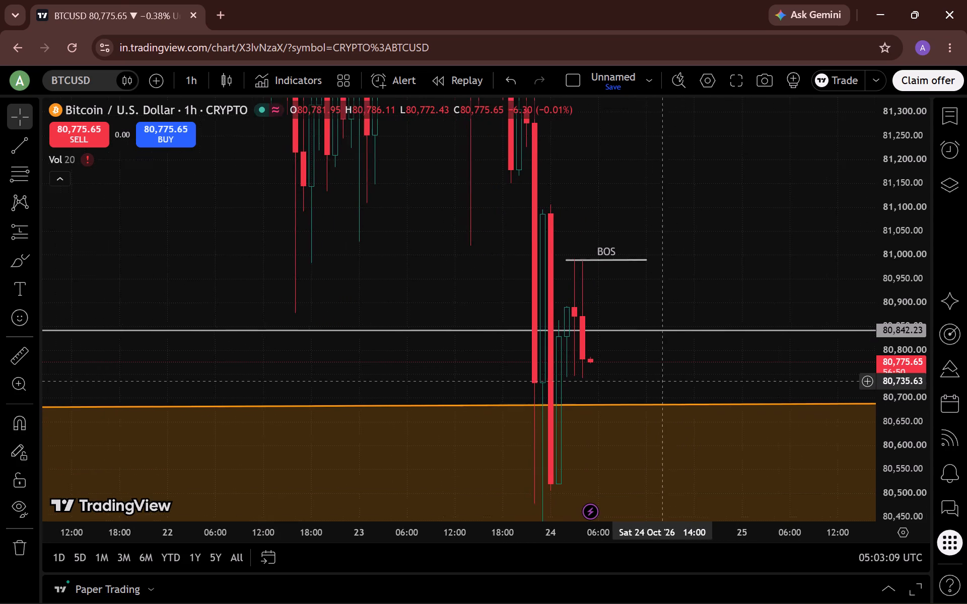
{"action": "left_click_drag", "start_coordinate": [666, 361], "coordinate": [687, 265]}
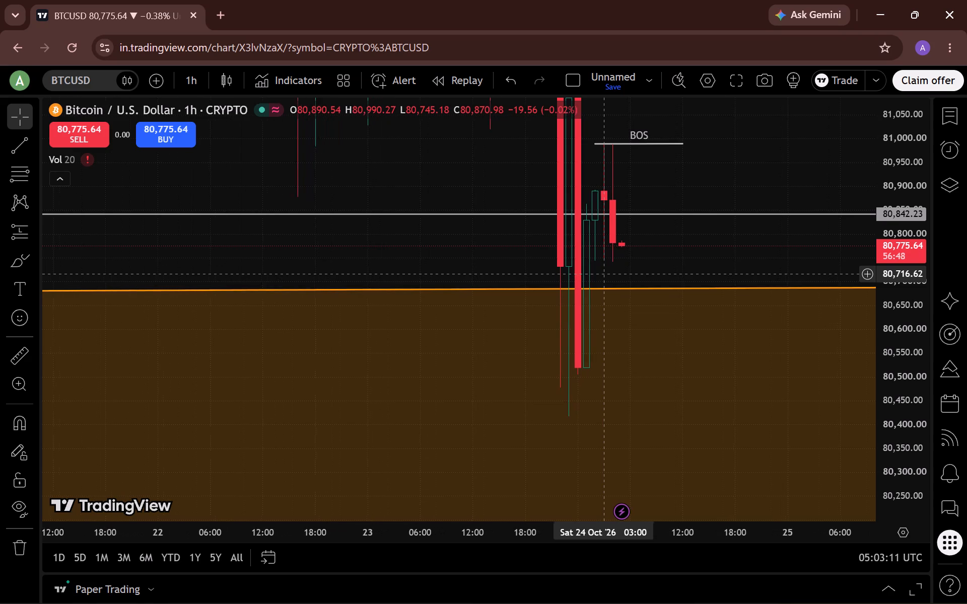
{"action": "scroll", "coordinate": [604, 273], "scroll_direction": "left", "scroll_amount": 1}
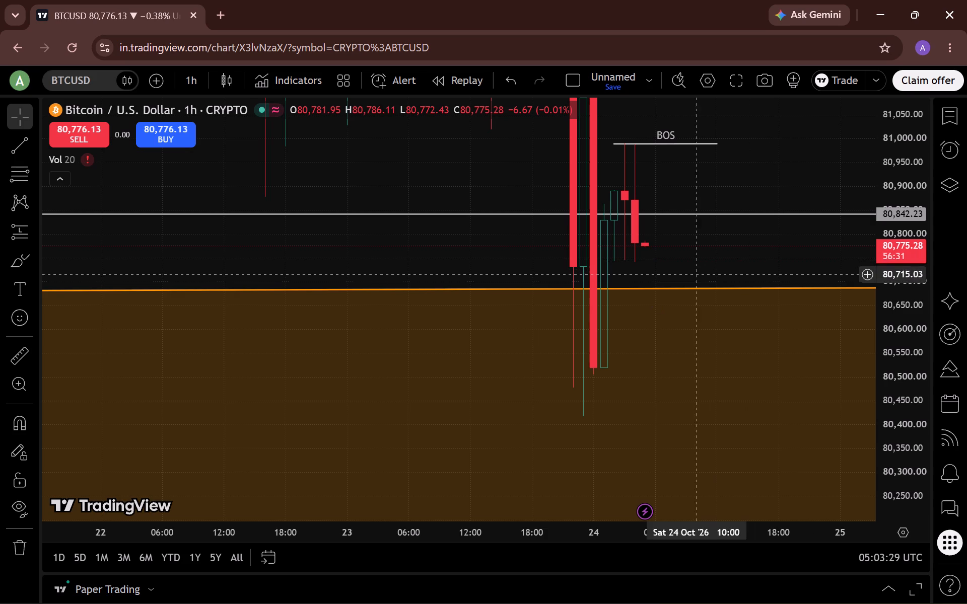
{"action": "left_click", "coordinate": [901, 160]}
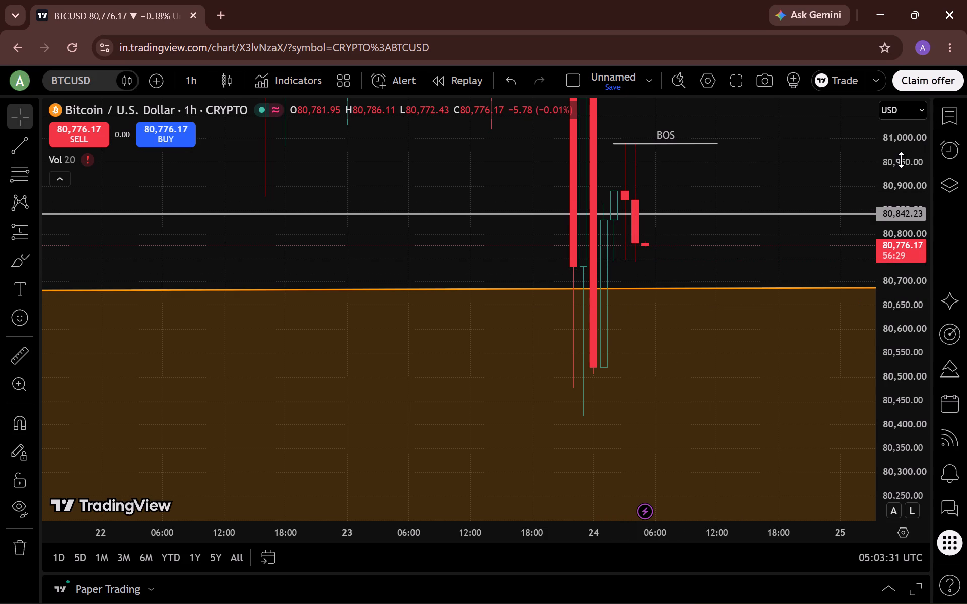
{"action": "left_click_drag", "start_coordinate": [901, 160], "coordinate": [901, 460]}
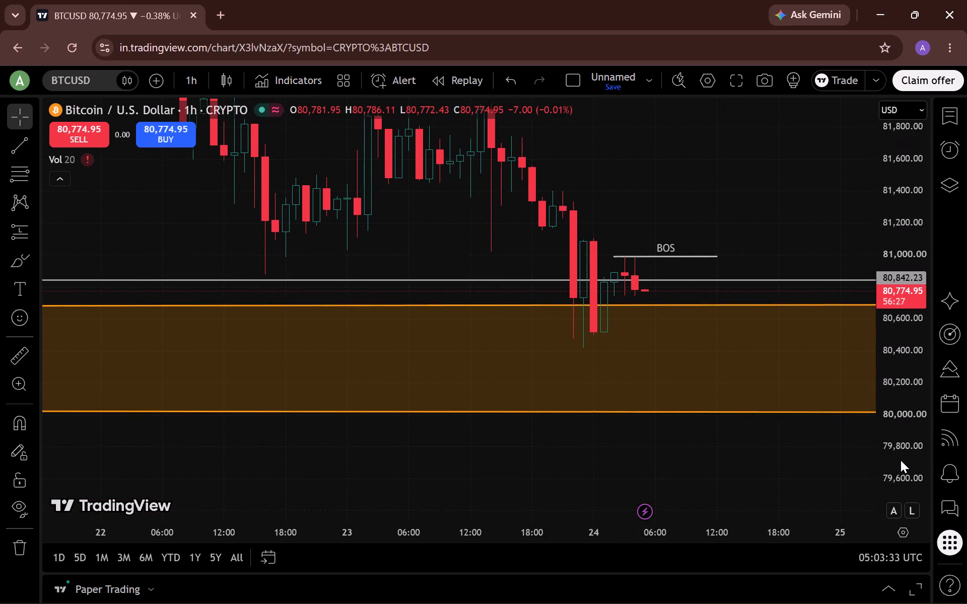
{"action": "left_click_drag", "start_coordinate": [901, 460], "coordinate": [896, 476]}
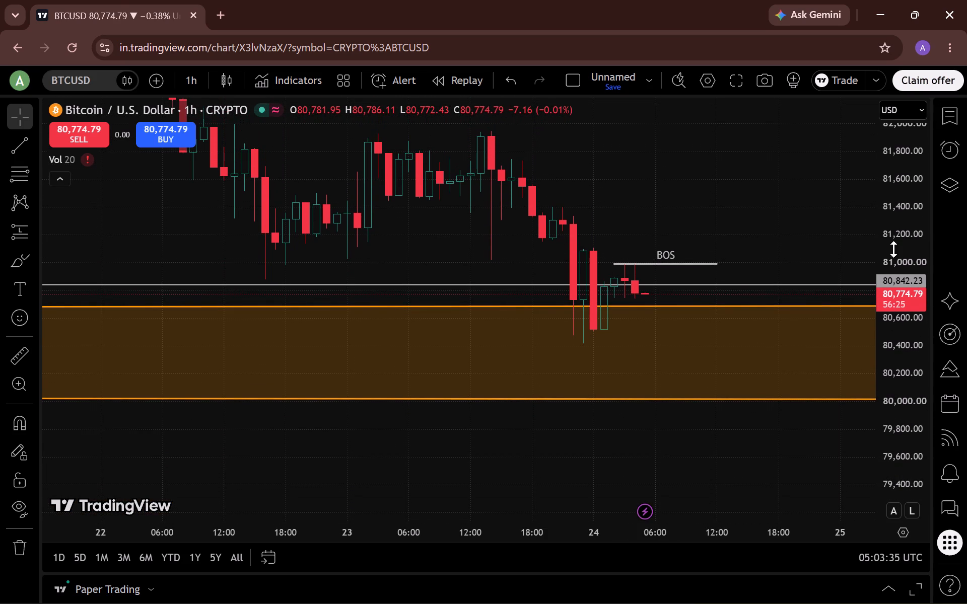
{"action": "left_click_drag", "start_coordinate": [893, 220], "coordinate": [878, 260]}
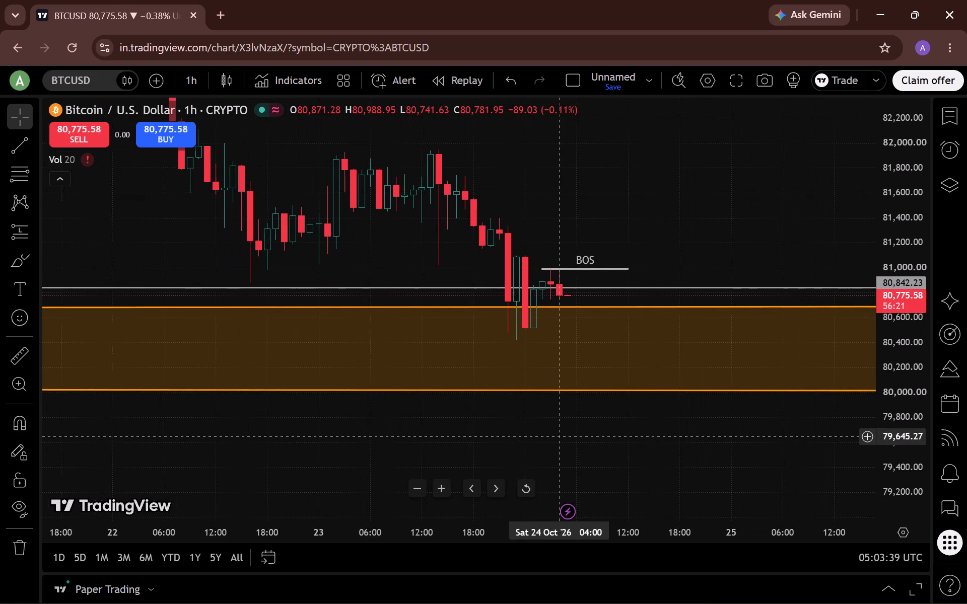
{"action": "left_click_drag", "start_coordinate": [560, 437], "coordinate": [627, 463]}
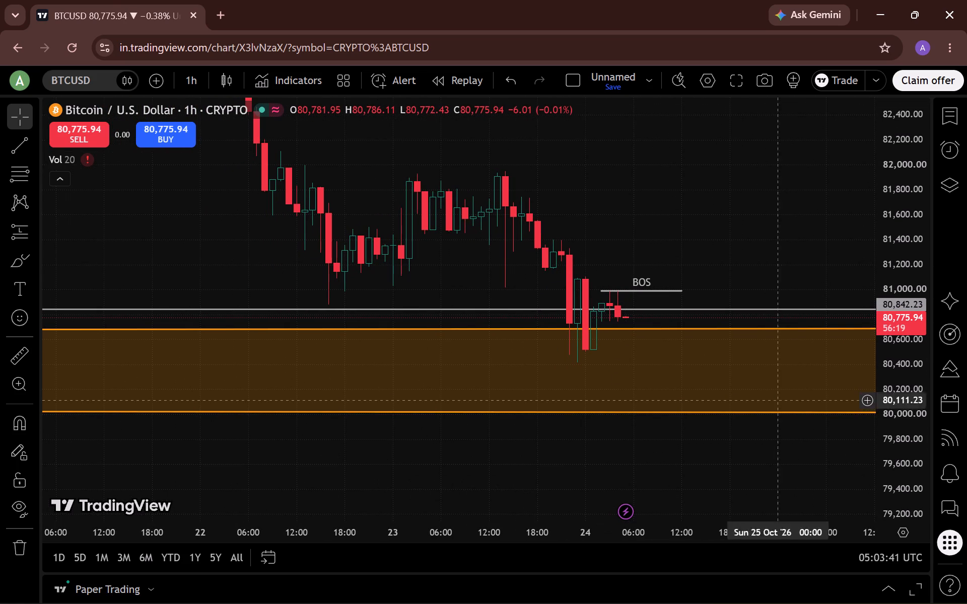
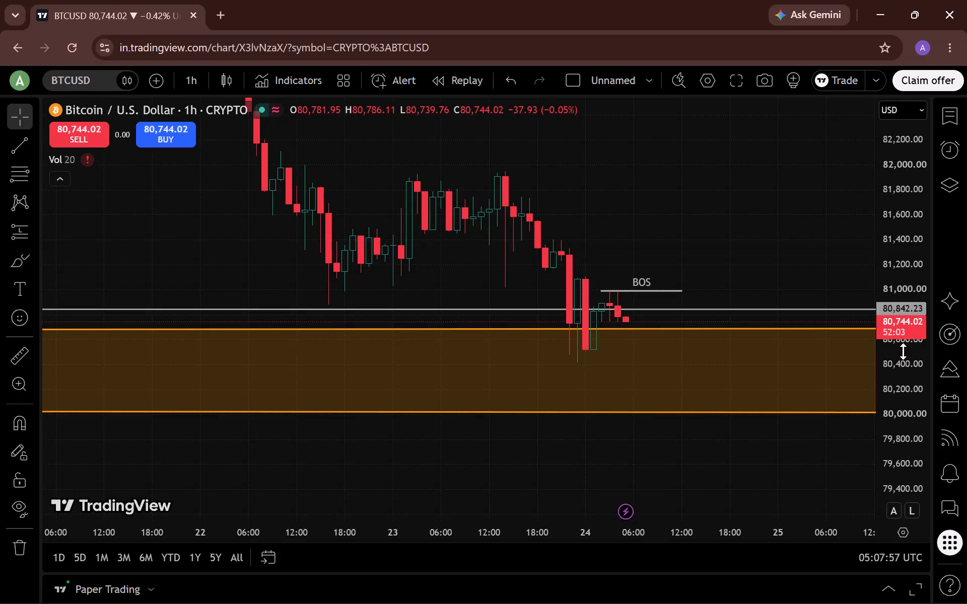
Examine the hourly price action around the BOS line and both orange zones, up close and back to mid-October.
{"action": "left_click_drag", "start_coordinate": [903, 351], "coordinate": [892, 128]}
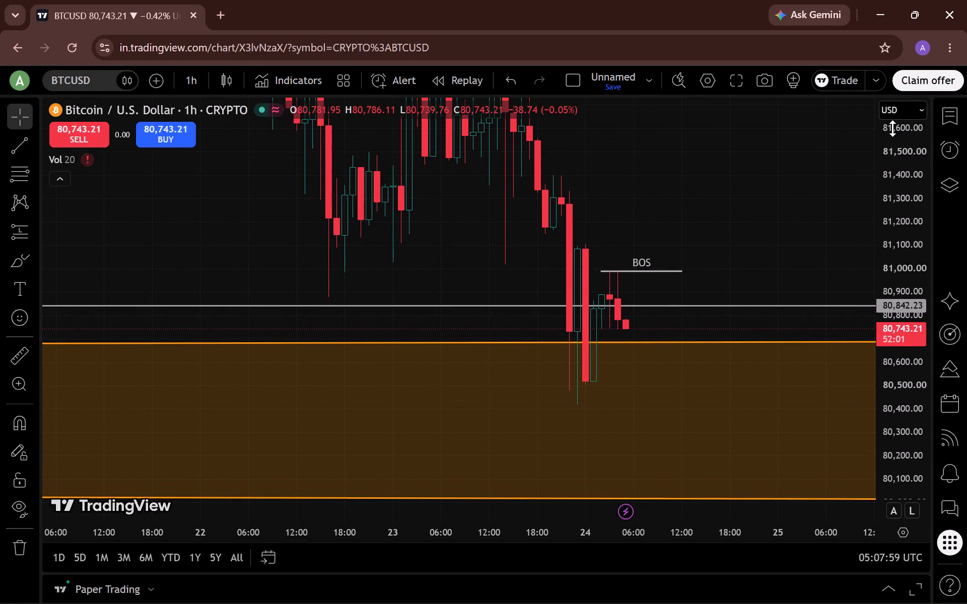
{"action": "left_click_drag", "start_coordinate": [932, 209], "coordinate": [897, 227]}
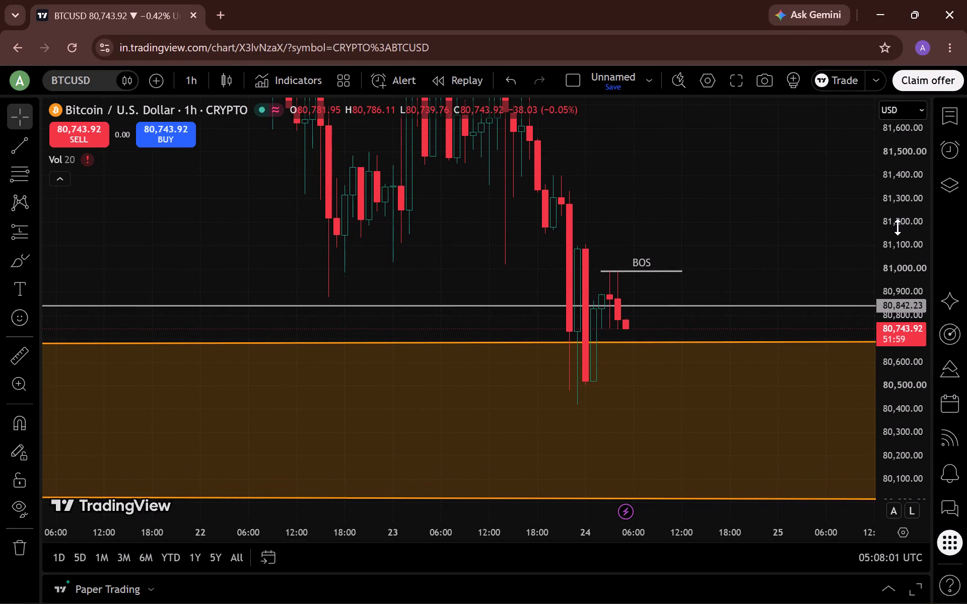
{"action": "left_click", "coordinate": [897, 227]}
{"action": "left_click_drag", "start_coordinate": [897, 227], "coordinate": [903, 132]}
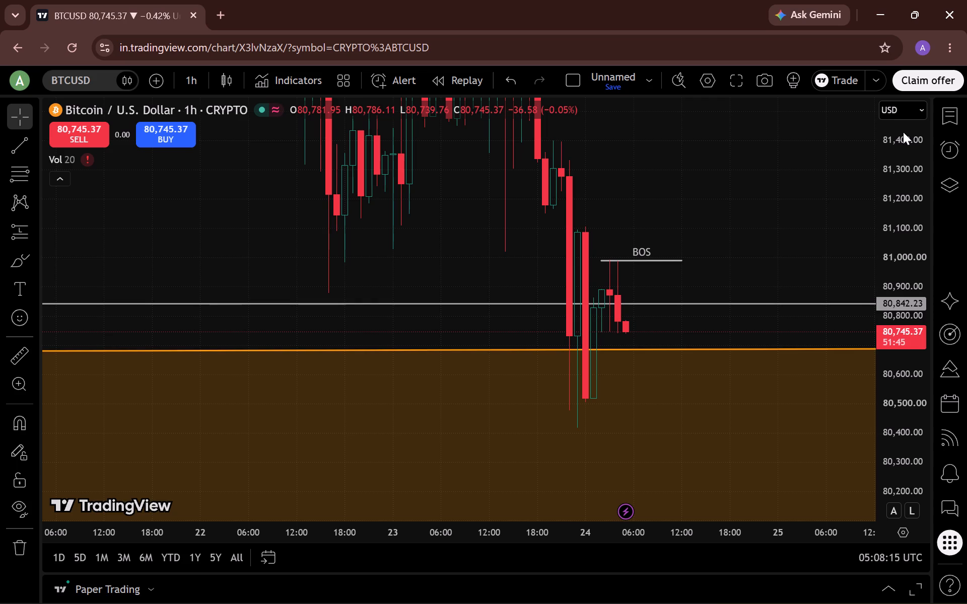
{"action": "left_click_drag", "start_coordinate": [903, 132], "coordinate": [903, 132]}
{"action": "left_click_drag", "start_coordinate": [903, 132], "coordinate": [912, 226]}
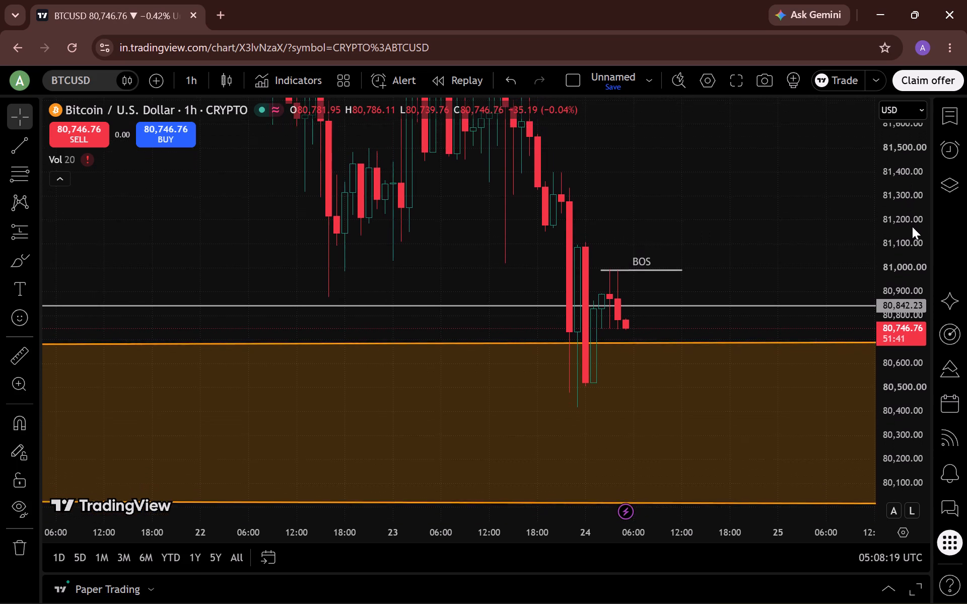
{"action": "left_click_drag", "start_coordinate": [912, 226], "coordinate": [892, 502]}
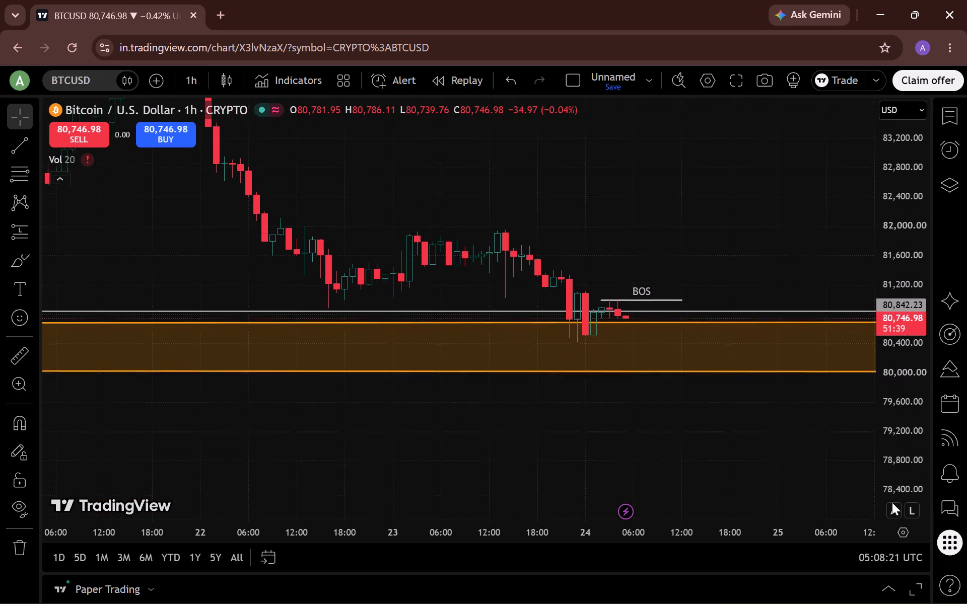
{"action": "left_click_drag", "start_coordinate": [892, 502], "coordinate": [894, 457]}
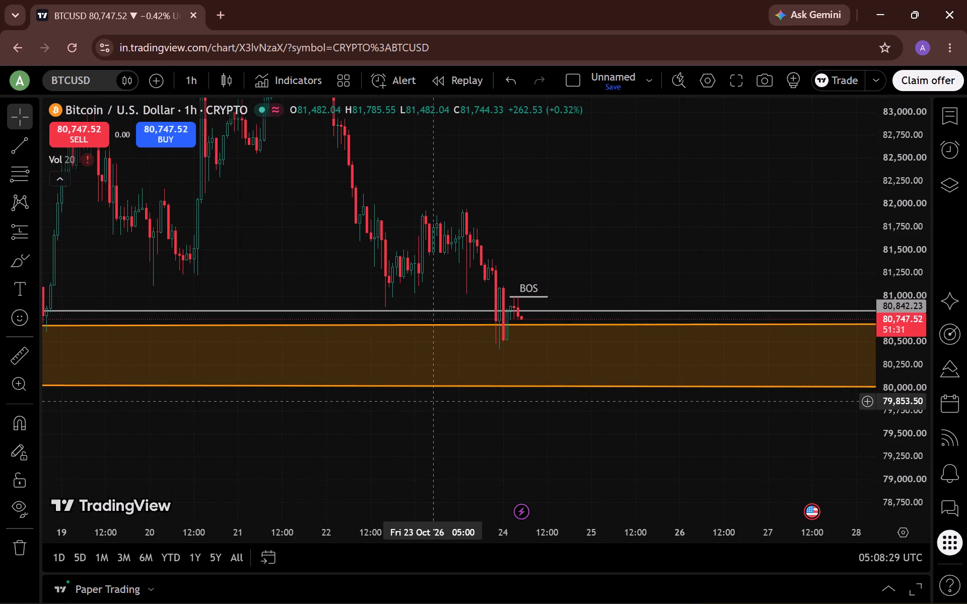
{"action": "left_click_drag", "start_coordinate": [433, 401], "coordinate": [588, 468]}
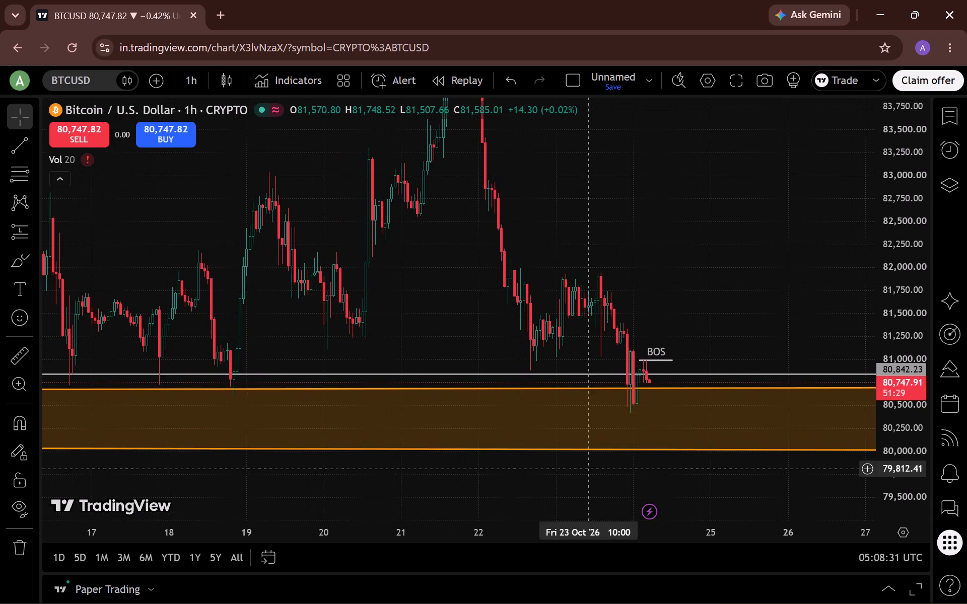
{"action": "left_click_drag", "start_coordinate": [887, 270], "coordinate": [900, 323]}
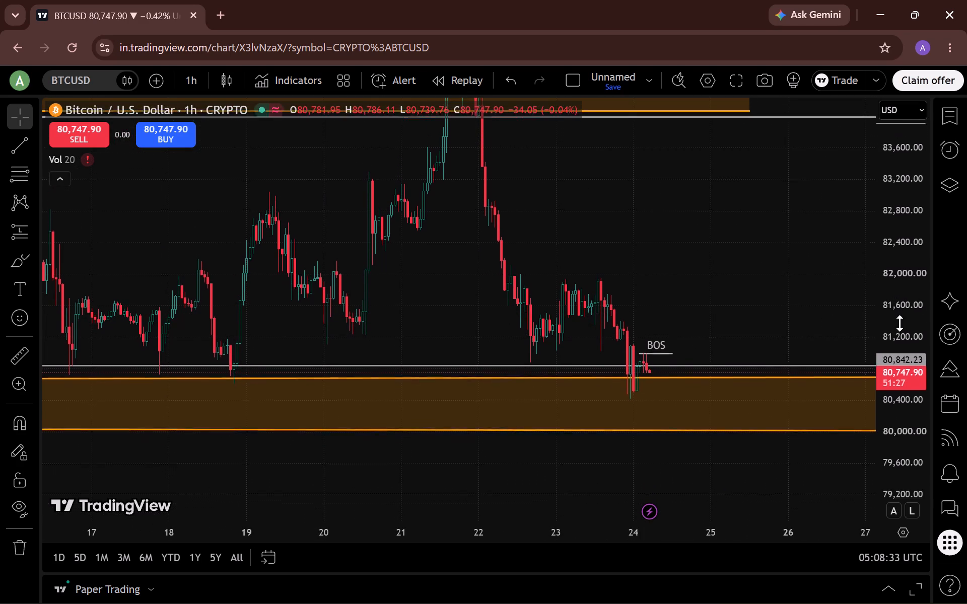
{"action": "left_click_drag", "start_coordinate": [900, 323], "coordinate": [910, 355]}
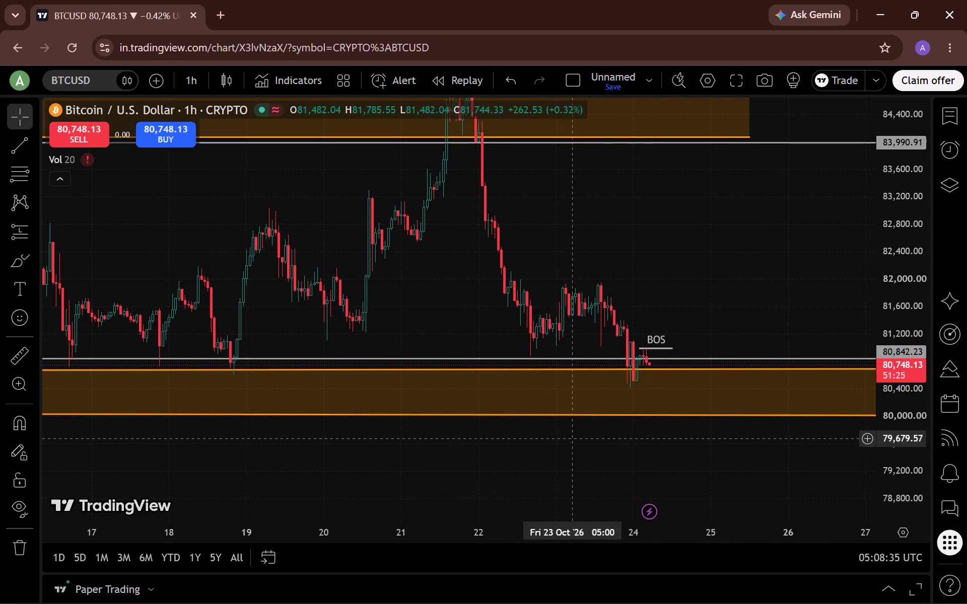
{"action": "left_click_drag", "start_coordinate": [413, 439], "coordinate": [464, 450]}
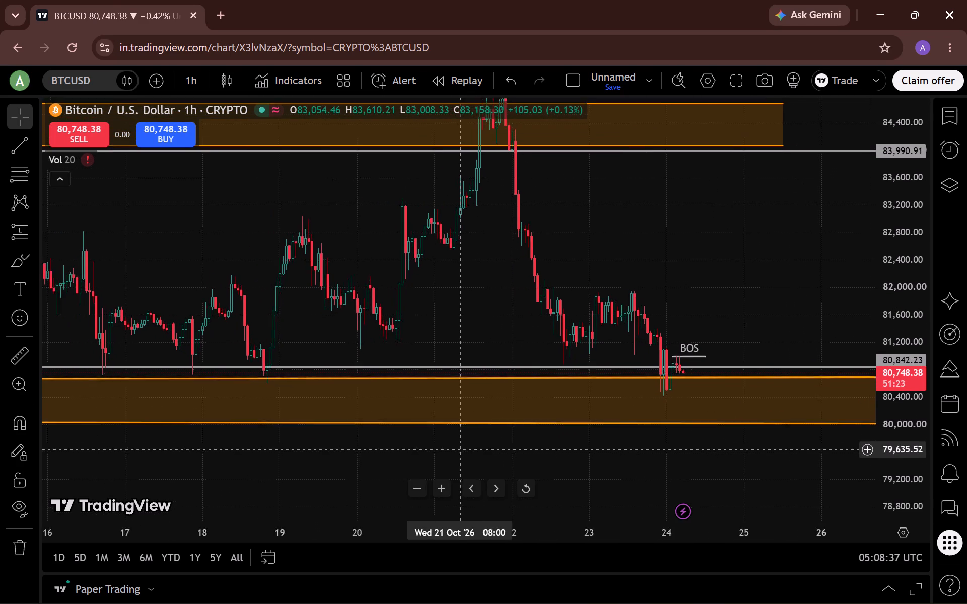
{"action": "left_click_drag", "start_coordinate": [464, 450], "coordinate": [523, 475]}
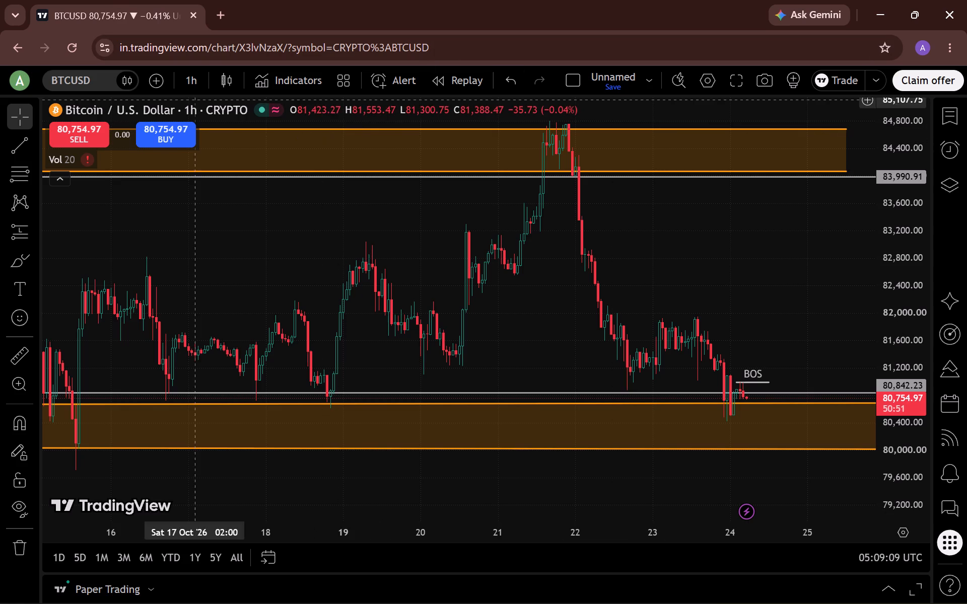
Switch the Bitcoin chart's interval from hourly to 1 day.
{"action": "left_click", "coordinate": [189, 83]}
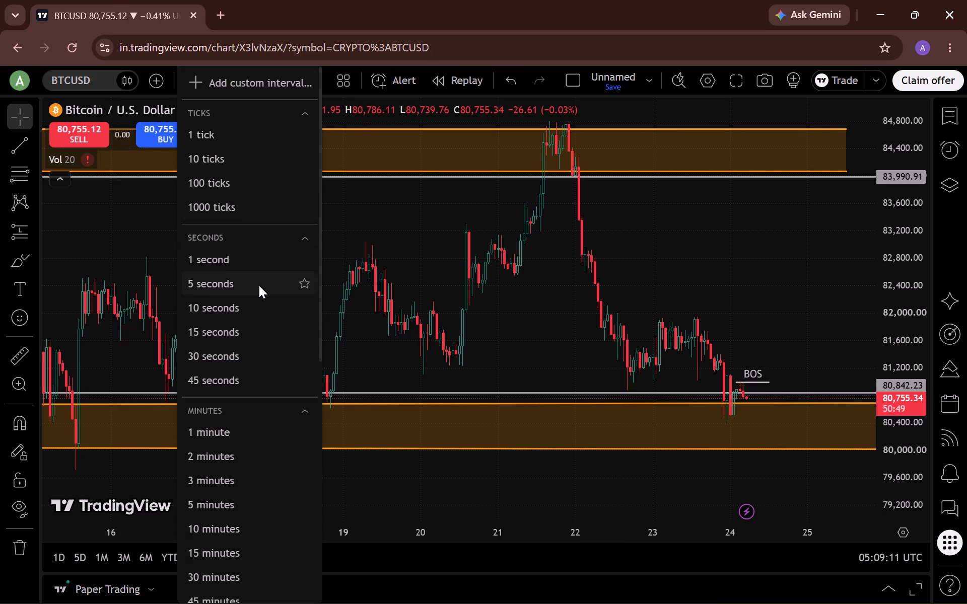
{"action": "scroll", "coordinate": [259, 285], "scroll_direction": "down", "scroll_amount": 7}
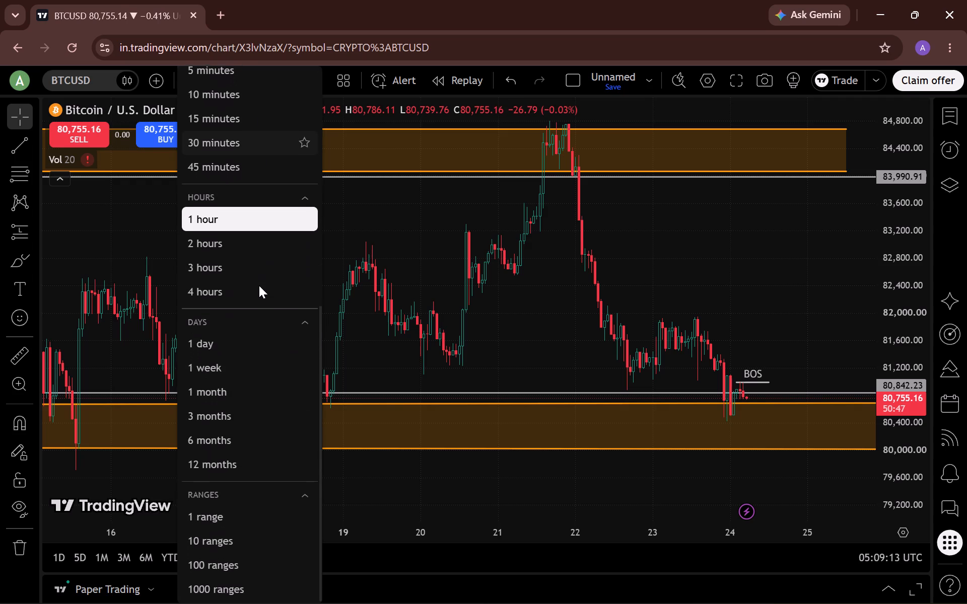
{"action": "left_click", "coordinate": [201, 348]}
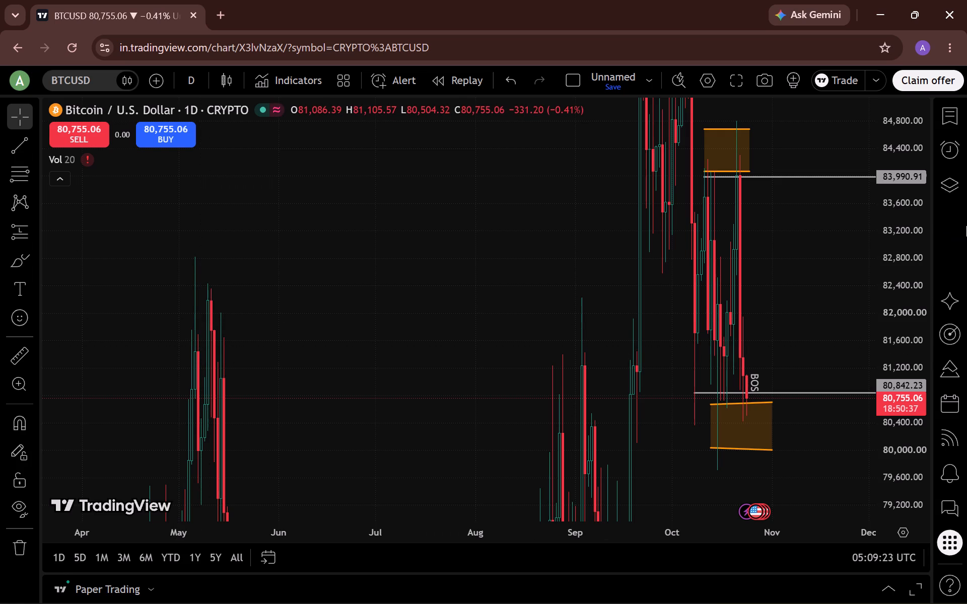
Extend the lower orange zone's far end to 2 November and level its slightly slanted edges.
{"action": "left_click_drag", "start_coordinate": [905, 214], "coordinate": [906, 384]}
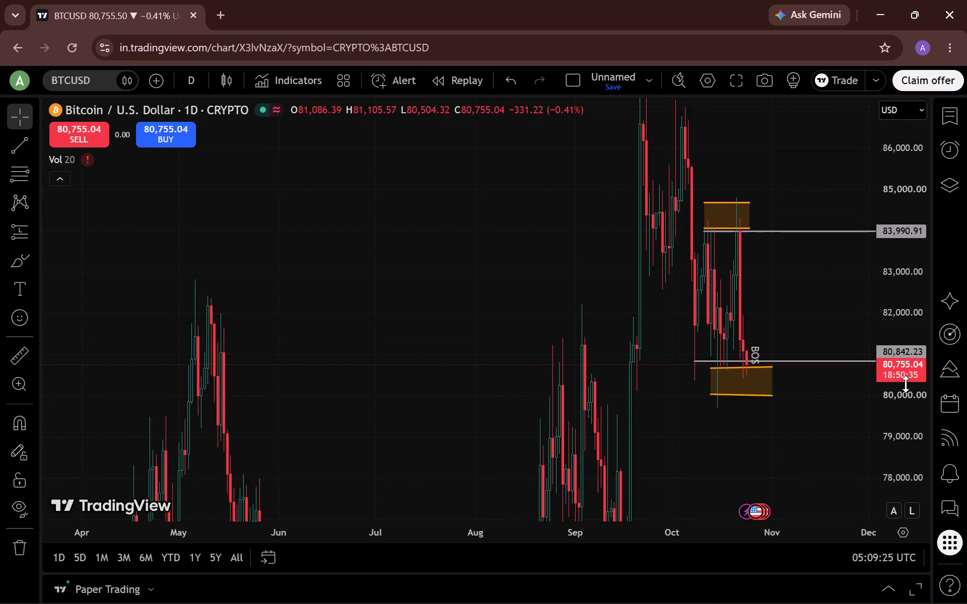
{"action": "left_click_drag", "start_coordinate": [906, 384], "coordinate": [889, 421]}
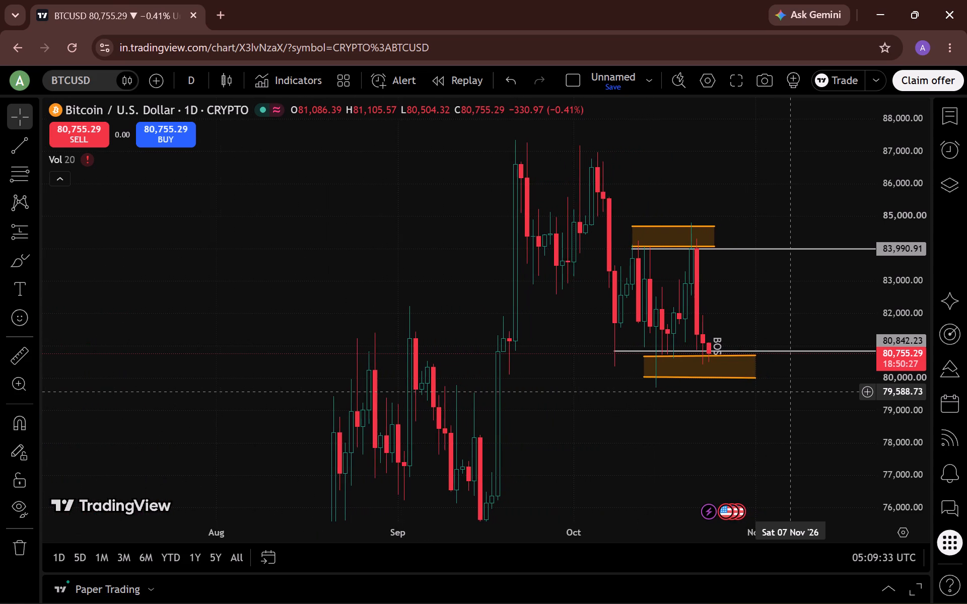
{"action": "left_click", "coordinate": [753, 377]}
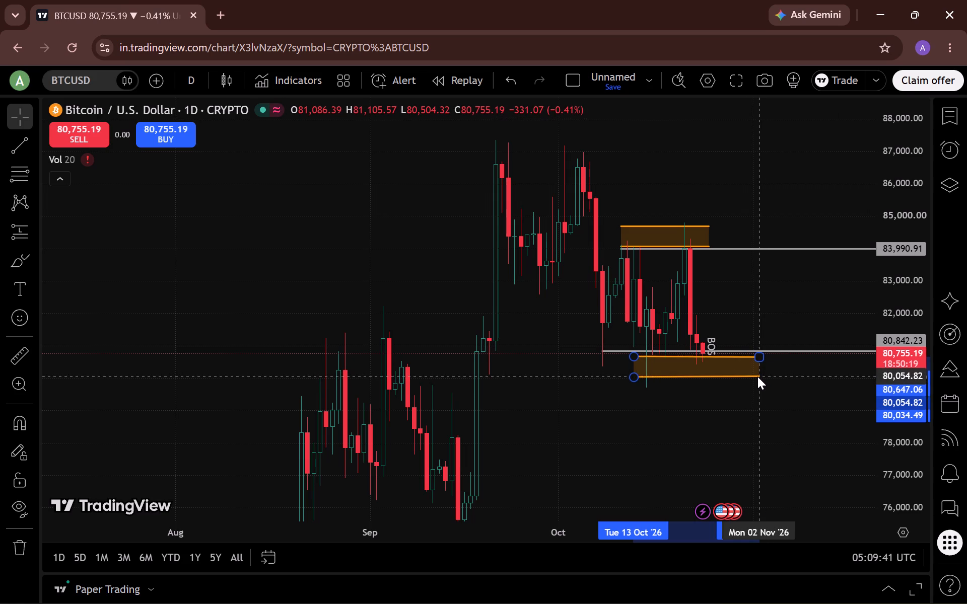
{"action": "left_click", "coordinate": [703, 402]}
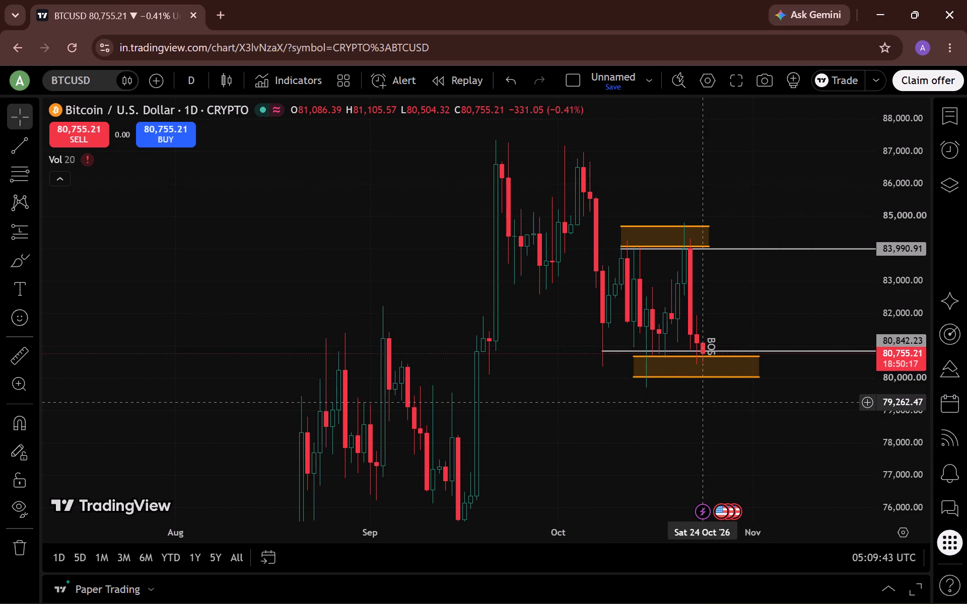
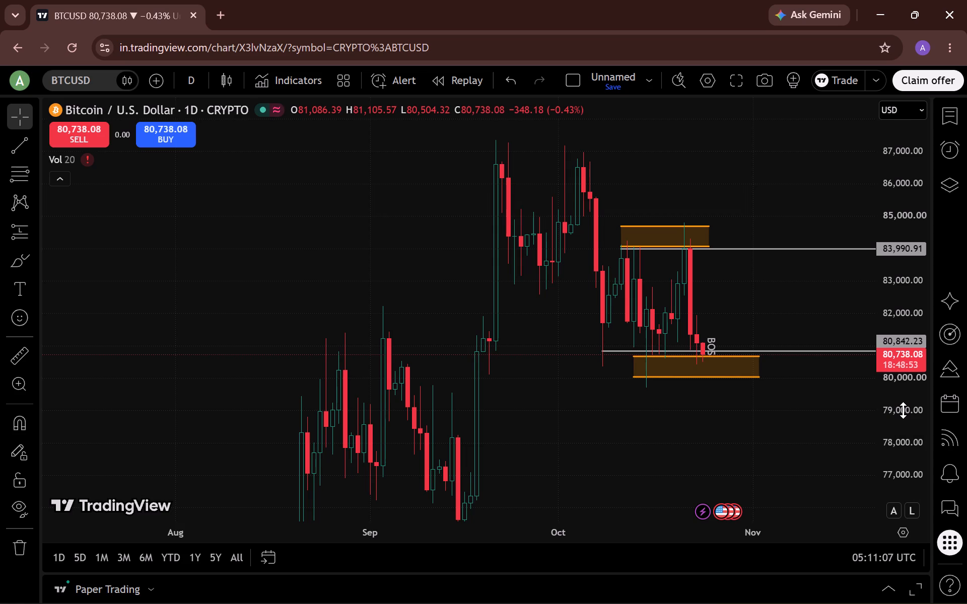
Switch the Bitcoin chart's interval from 1 day to 4 hours.
{"action": "left_click", "coordinate": [188, 83]}
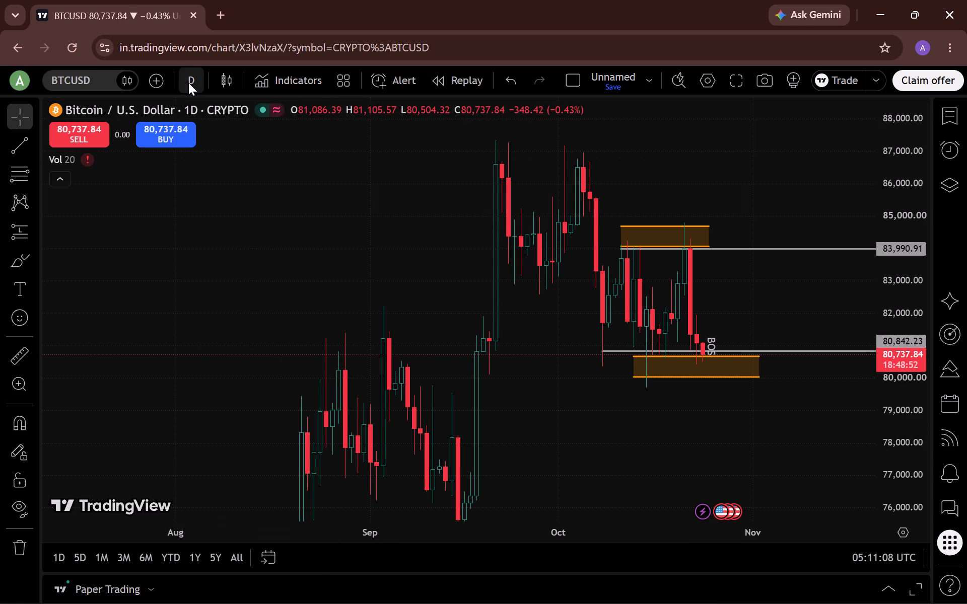
{"action": "scroll", "coordinate": [198, 262], "scroll_direction": "down", "scroll_amount": 5}
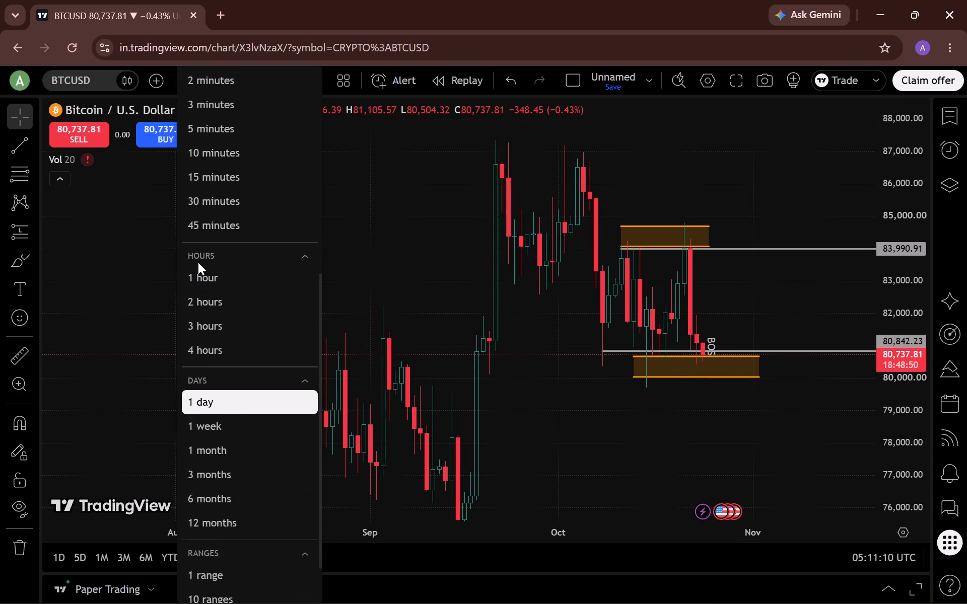
{"action": "scroll", "coordinate": [198, 262], "scroll_direction": "down", "scroll_amount": 2}
{"action": "left_click", "coordinate": [205, 288]}
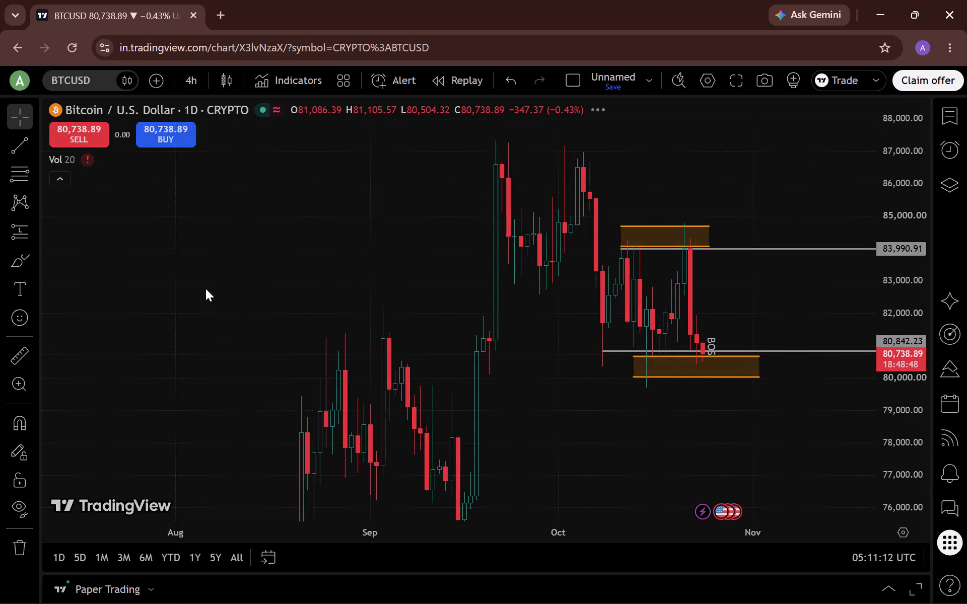
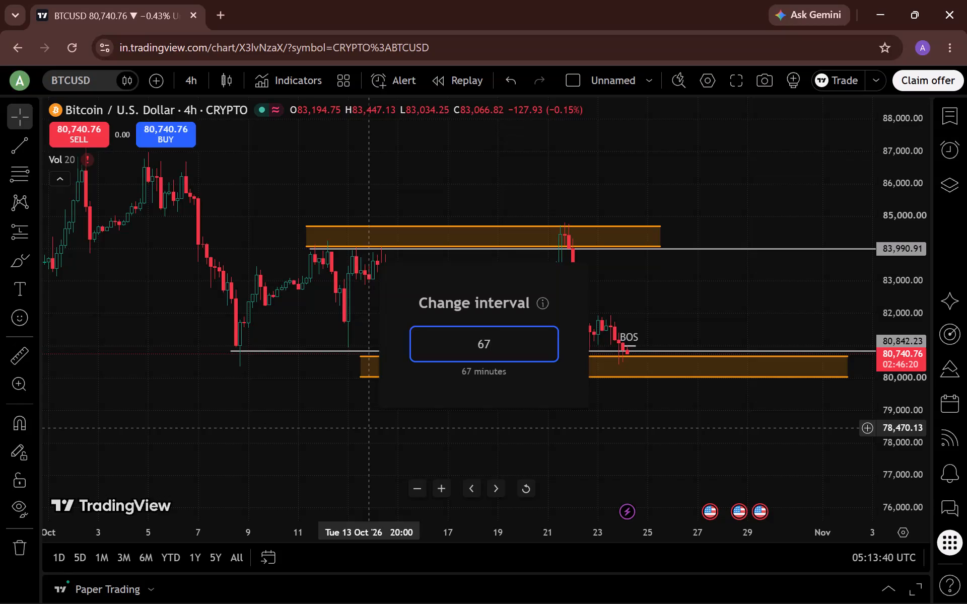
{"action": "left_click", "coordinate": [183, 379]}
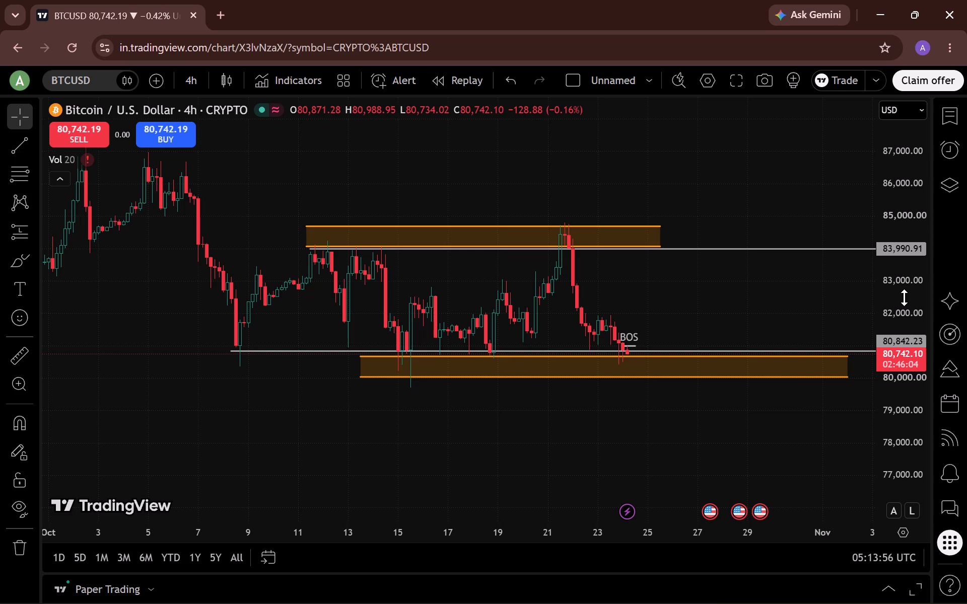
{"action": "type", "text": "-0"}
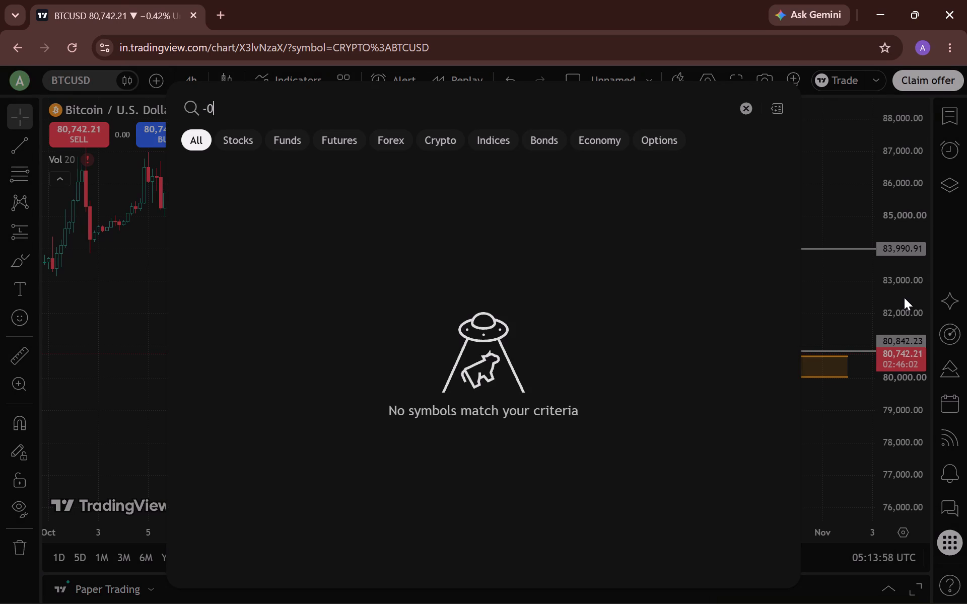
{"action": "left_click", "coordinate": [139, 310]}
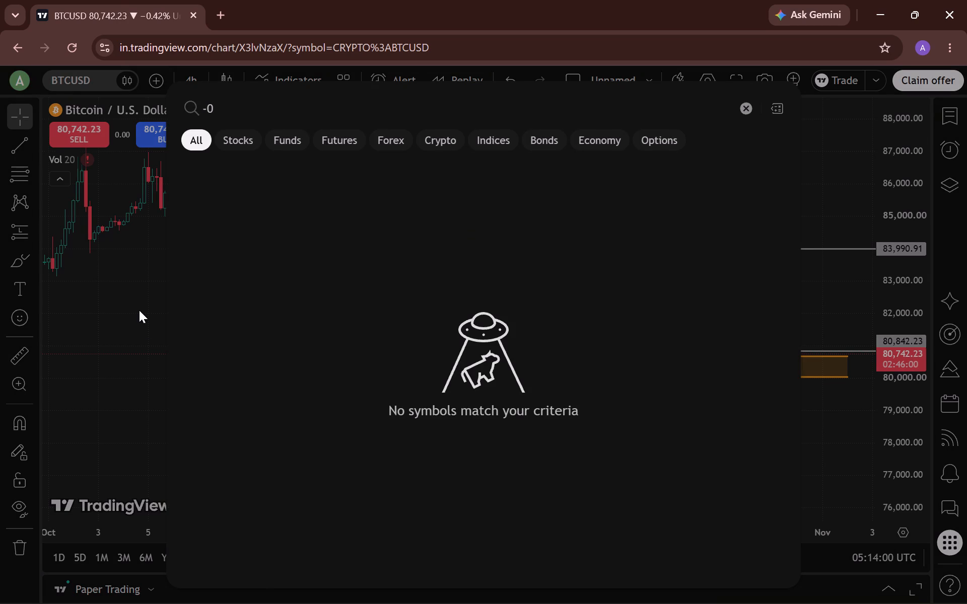
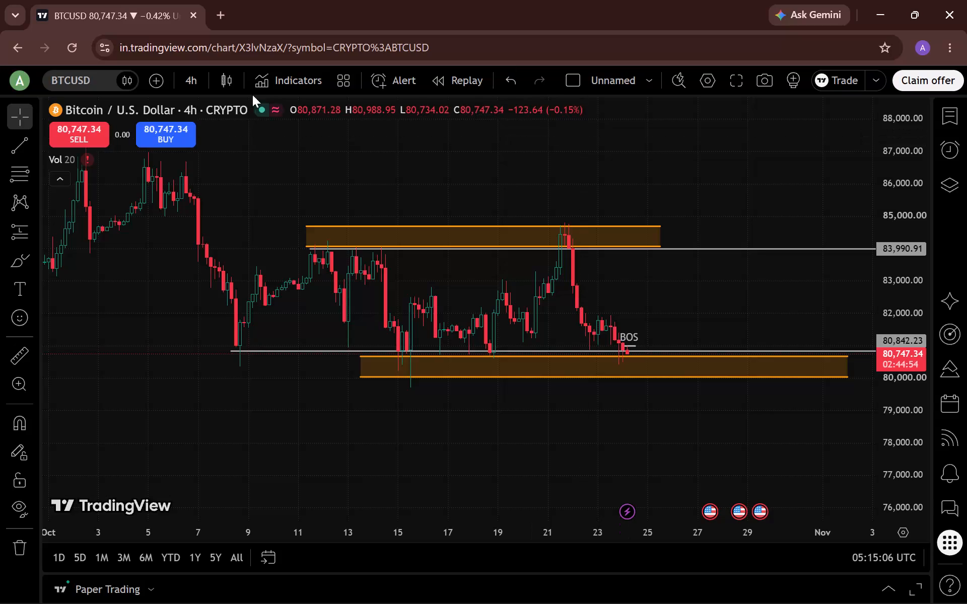
Switch the BTCUSD chart interval to 1 hour.
{"action": "left_click", "coordinate": [191, 83]}
{"action": "scroll", "coordinate": [208, 261], "scroll_direction": "down", "scroll_amount": 4}
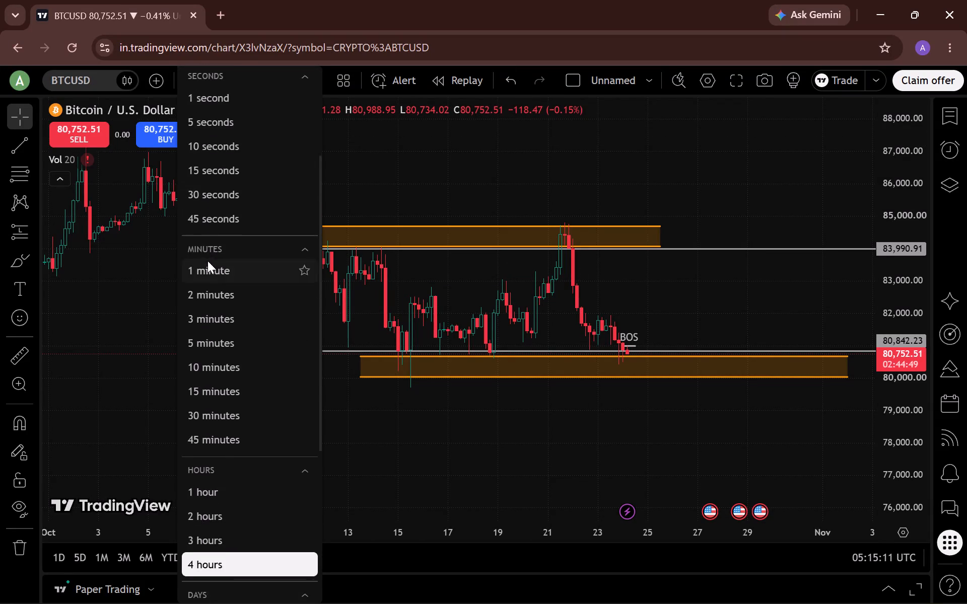
{"action": "scroll", "coordinate": [208, 261], "scroll_direction": "down", "scroll_amount": 2}
{"action": "left_click", "coordinate": [210, 251]}
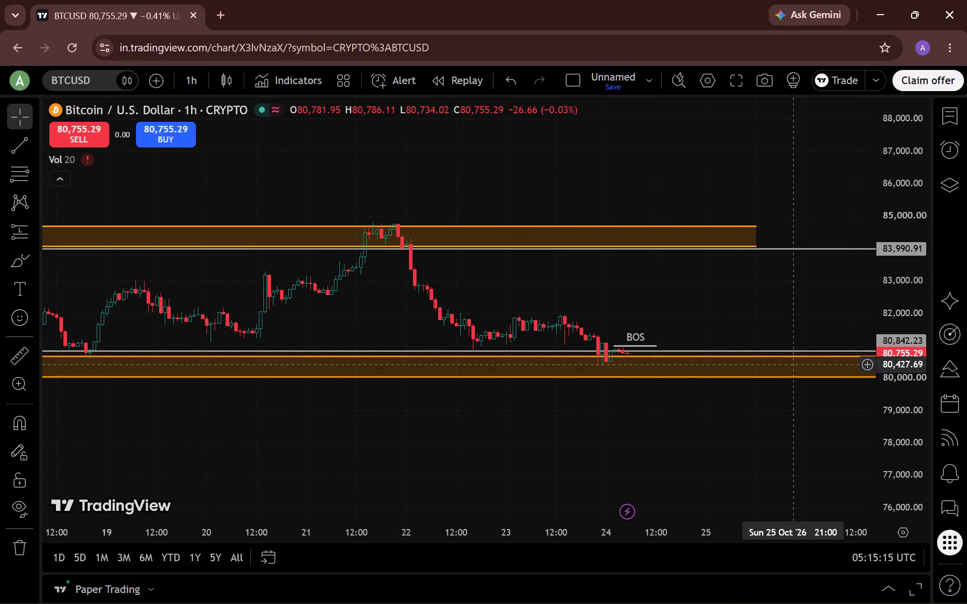
Examine the latest 1-hour Bitcoin candles around the BOS line and the lower orange zone, at several price scales.
{"action": "left_click_drag", "start_coordinate": [900, 411], "coordinate": [900, 411]}
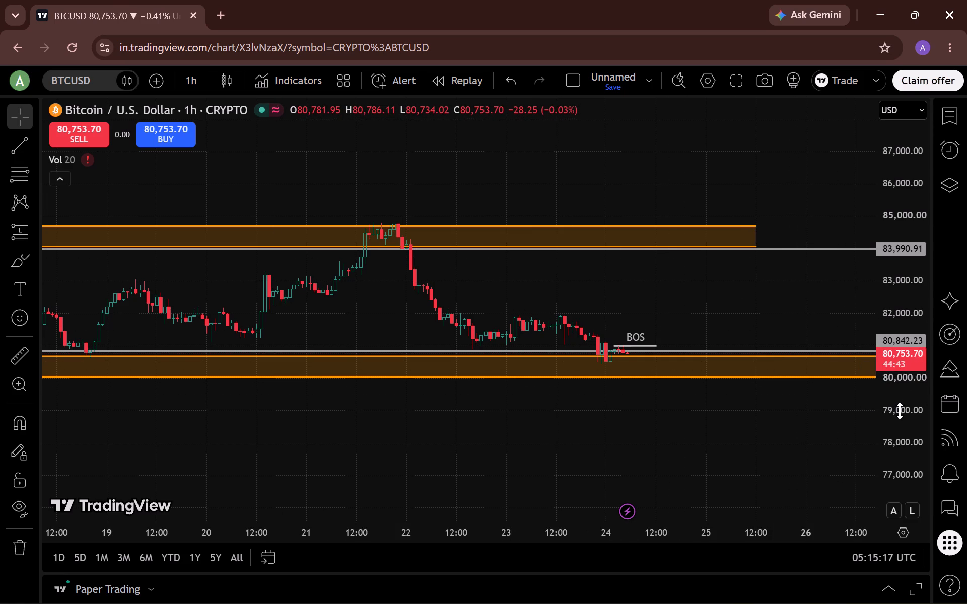
{"action": "left_click_drag", "start_coordinate": [900, 411], "coordinate": [906, 250]}
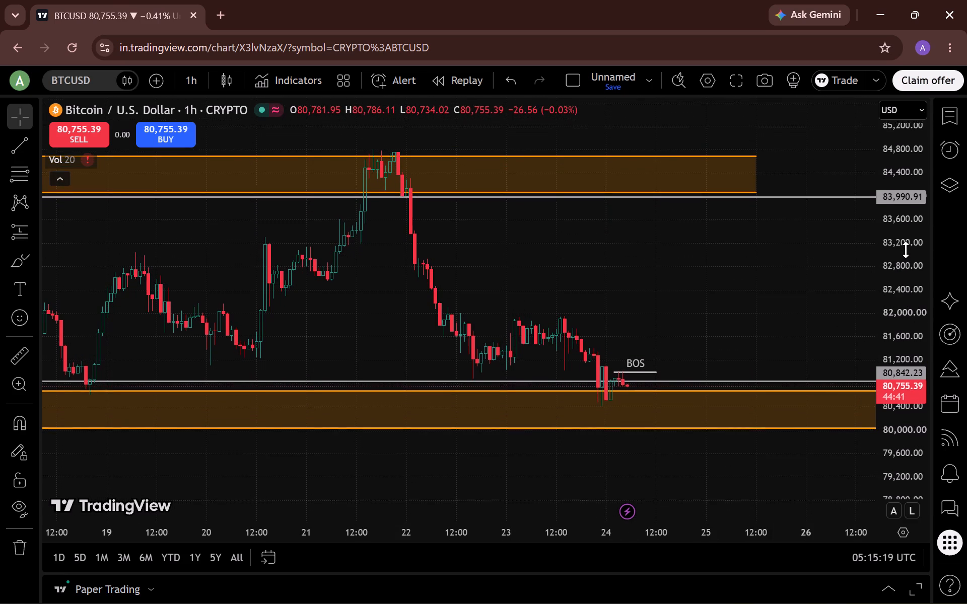
{"action": "left_click_drag", "start_coordinate": [906, 250], "coordinate": [908, 220]}
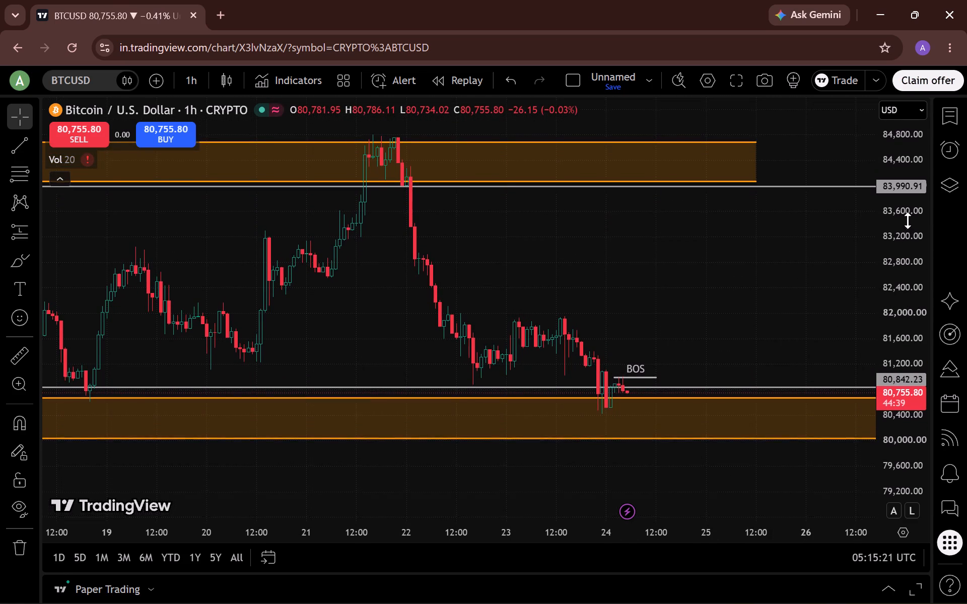
{"action": "left_click_drag", "start_coordinate": [908, 220], "coordinate": [899, 104]}
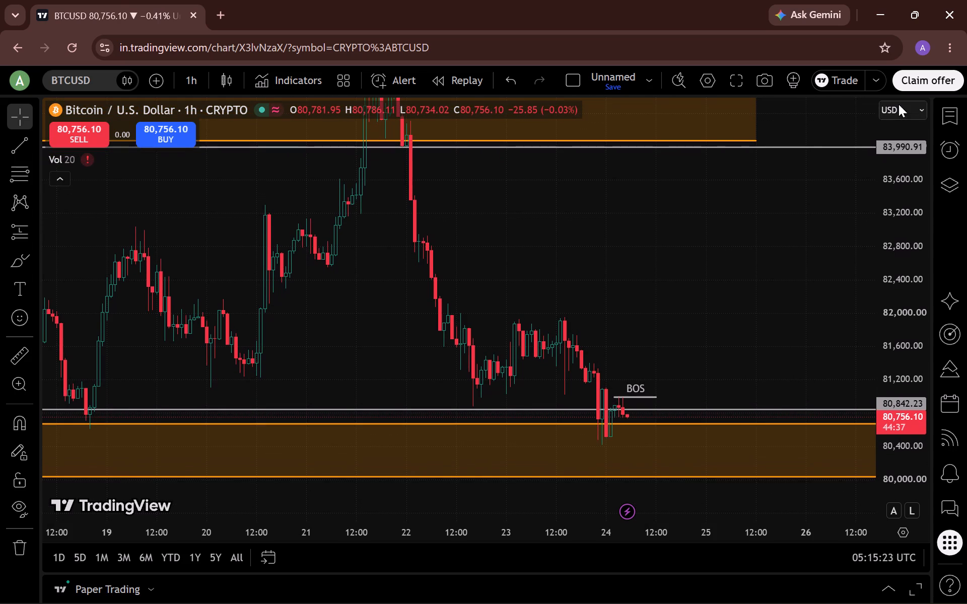
{"action": "left_click_drag", "start_coordinate": [740, 248], "coordinate": [761, 93]}
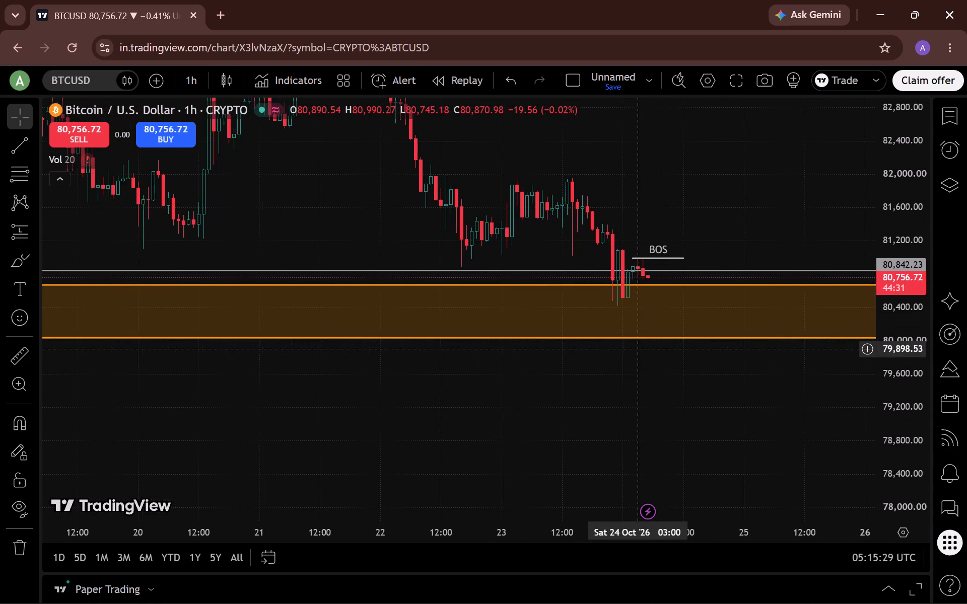
{"action": "scroll", "coordinate": [638, 349], "scroll_direction": "left", "scroll_amount": 3}
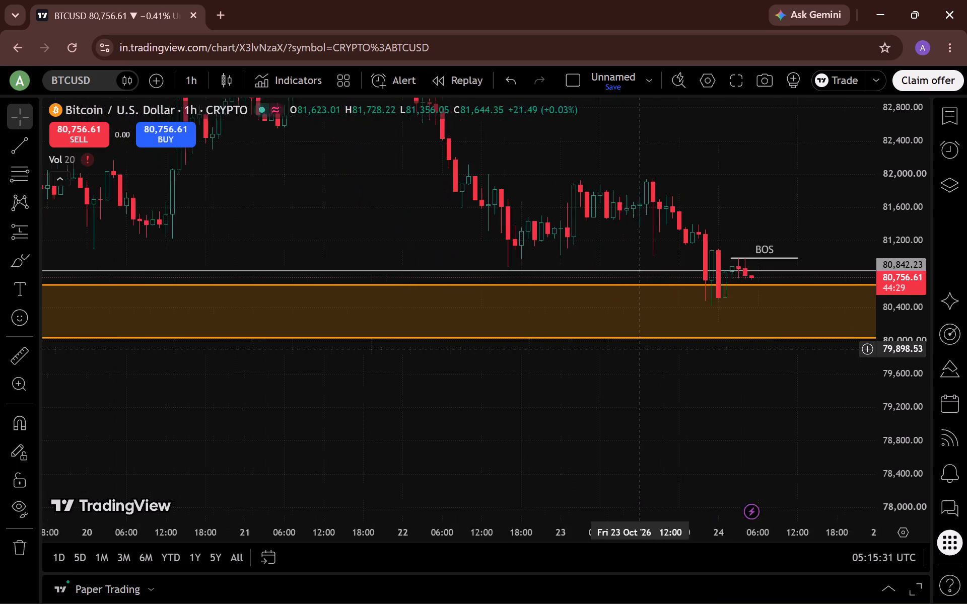
{"action": "left_click_drag", "start_coordinate": [902, 360], "coordinate": [907, 149]}
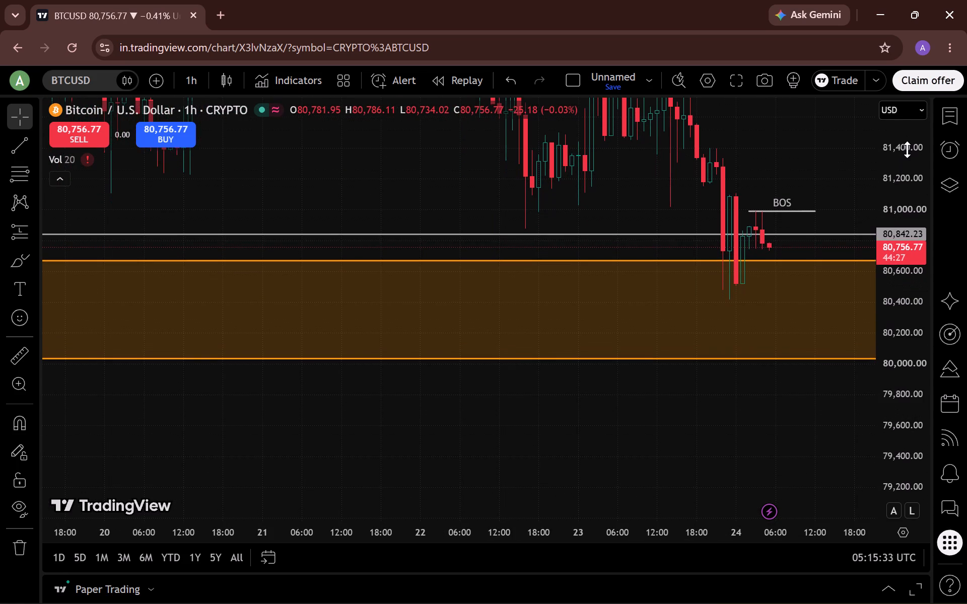
{"action": "left_click_drag", "start_coordinate": [906, 307], "coordinate": [888, 136]}
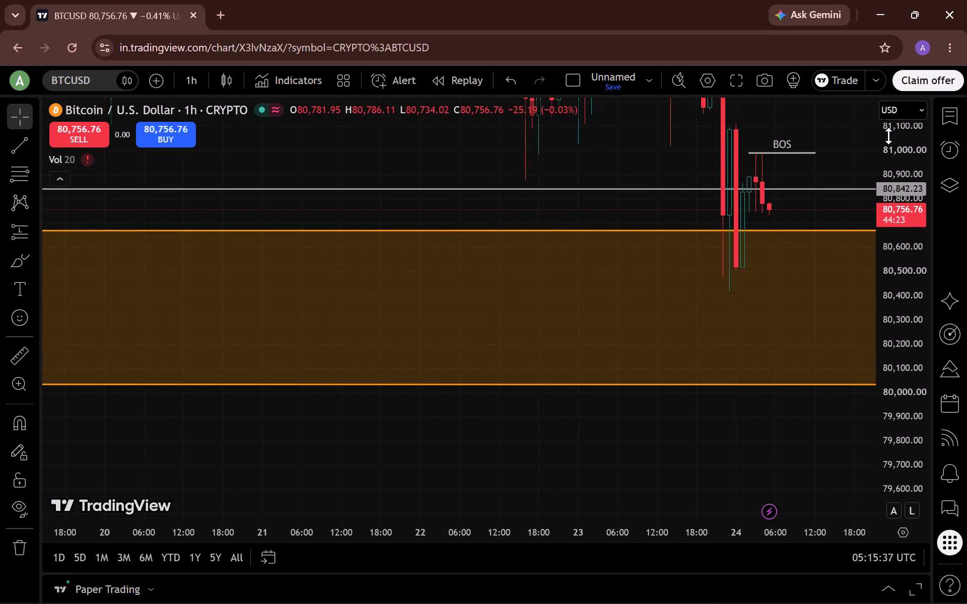
{"action": "left_click_drag", "start_coordinate": [888, 136], "coordinate": [908, 410]}
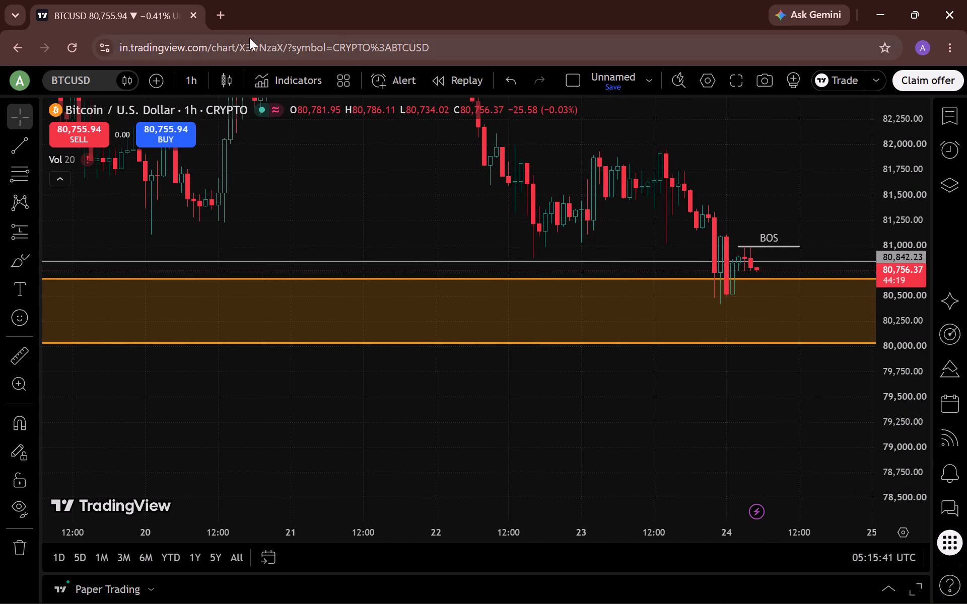
Search Google for youtube in a new browser tab and open the YouTube site.
{"action": "left_click", "coordinate": [221, 12]}
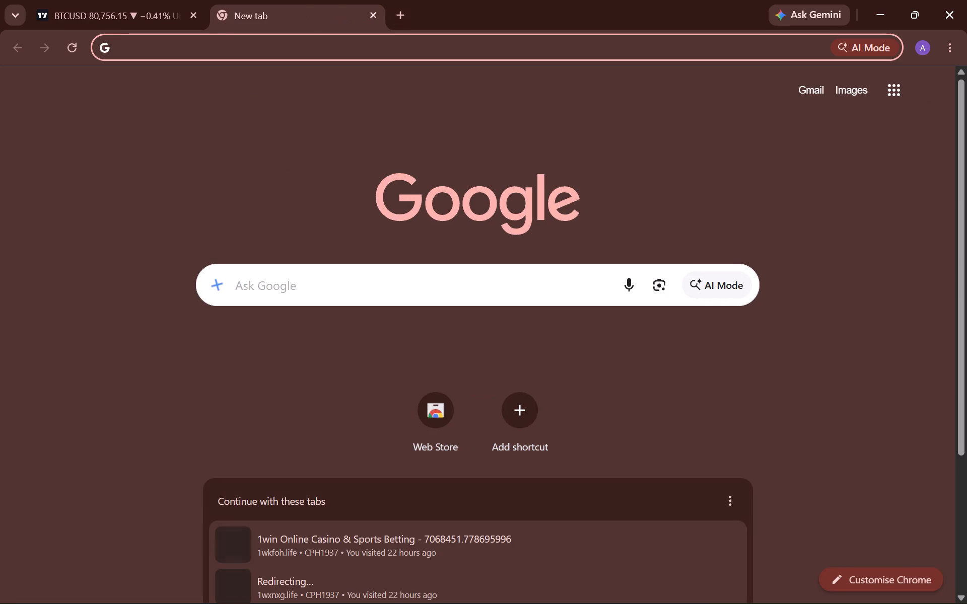
{"action": "left_click", "coordinate": [336, 272]}
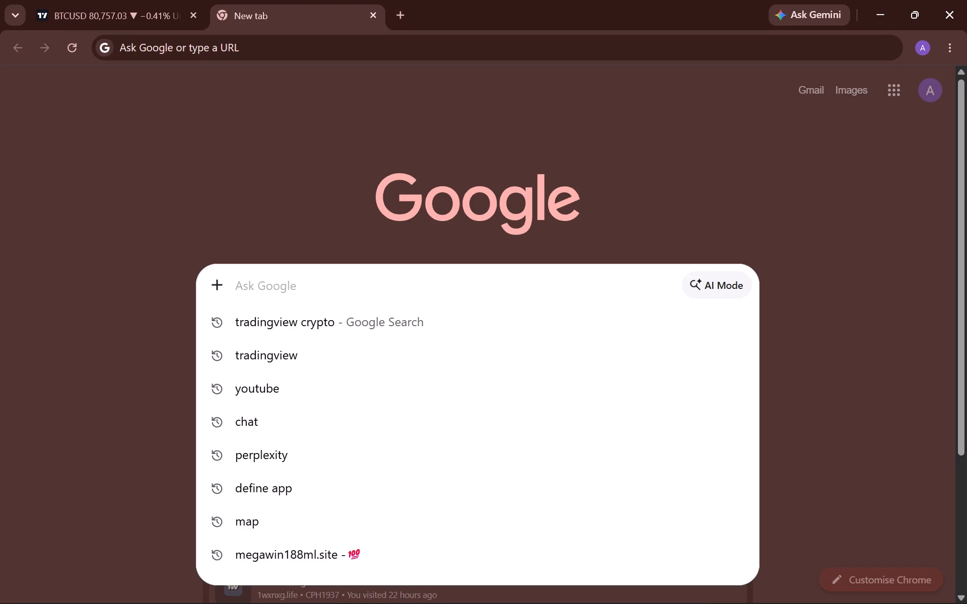
{"action": "left_click", "coordinate": [298, 390]}
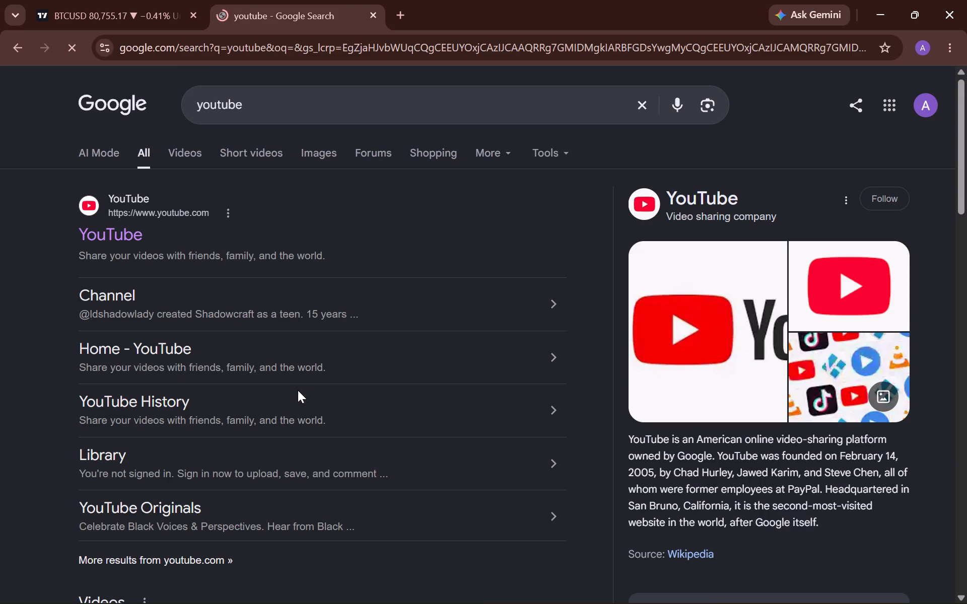
{"action": "left_click", "coordinate": [95, 235]}
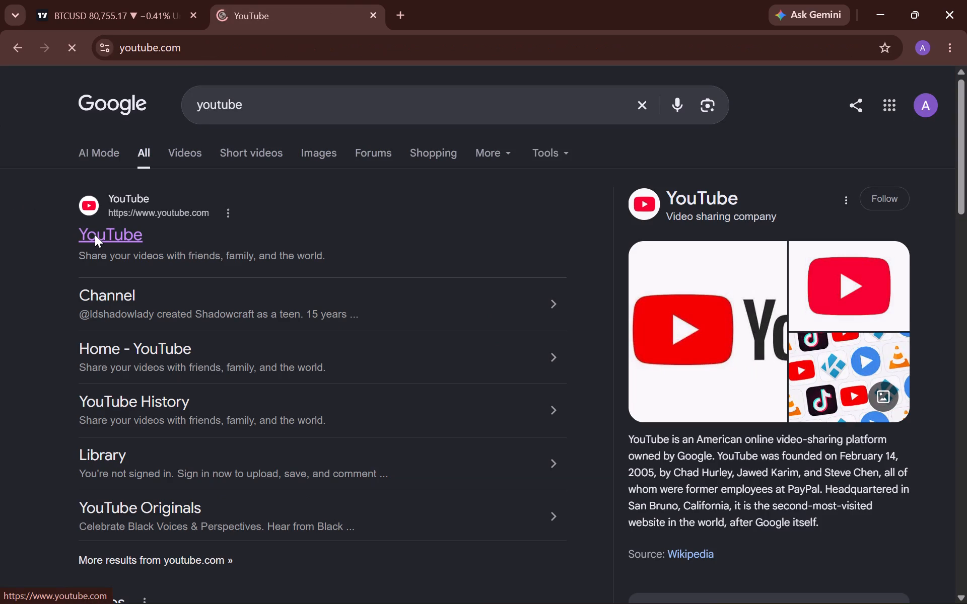